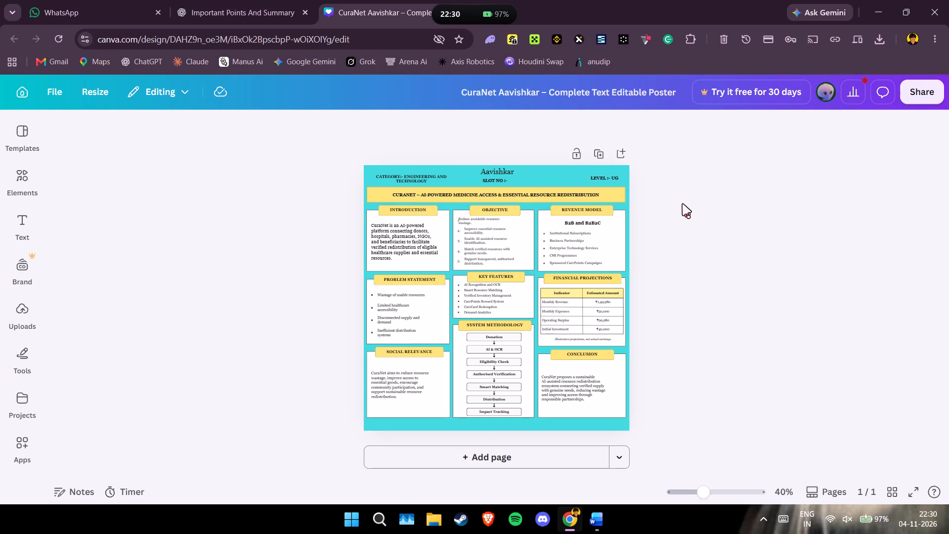
{"action": "scroll", "coordinate": [699, 203], "scroll_direction": "up", "scroll_amount": 2, "text": "ctrl"}
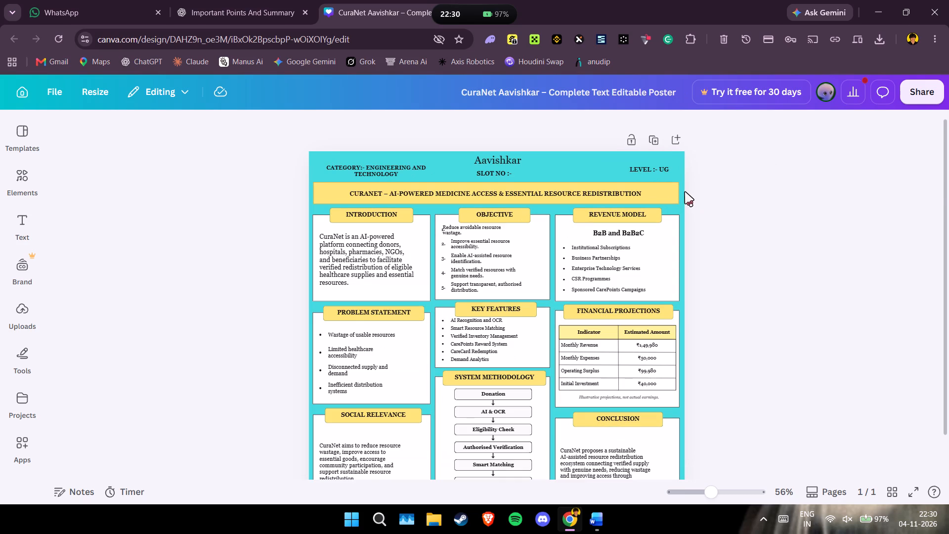
{"action": "scroll", "coordinate": [683, 187], "scroll_direction": "down", "scroll_amount": 1}
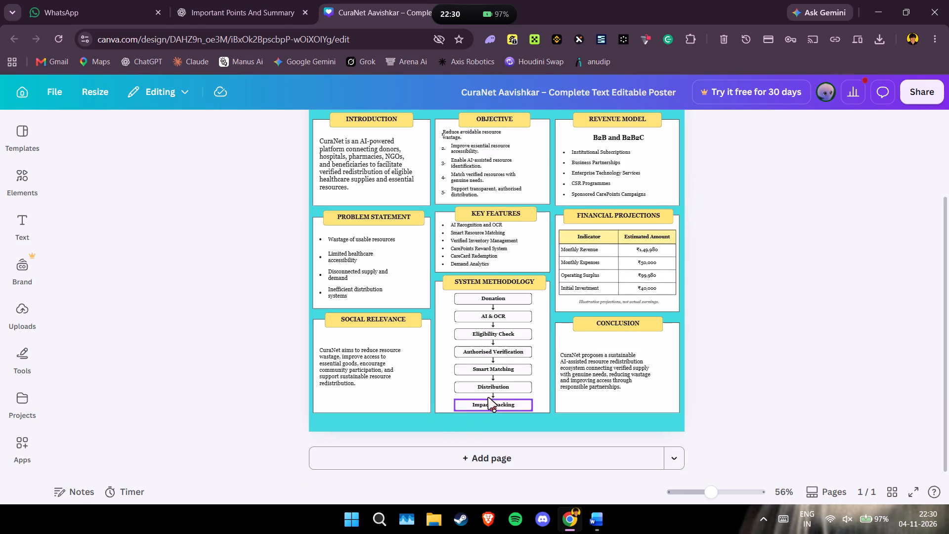
{"action": "left_click", "coordinate": [442, 402]}
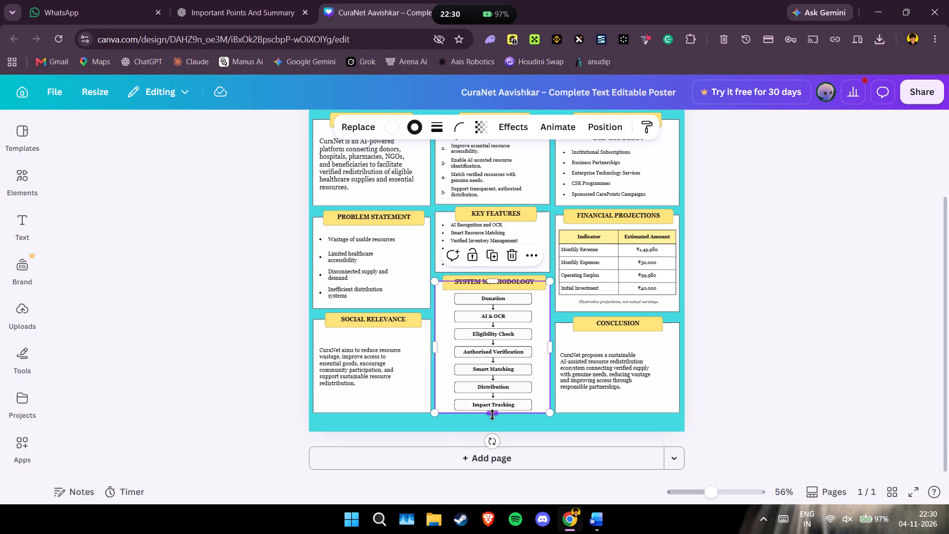
{"action": "left_click_drag", "start_coordinate": [492, 415], "coordinate": [490, 423]}
{"action": "left_click", "coordinate": [370, 400]}
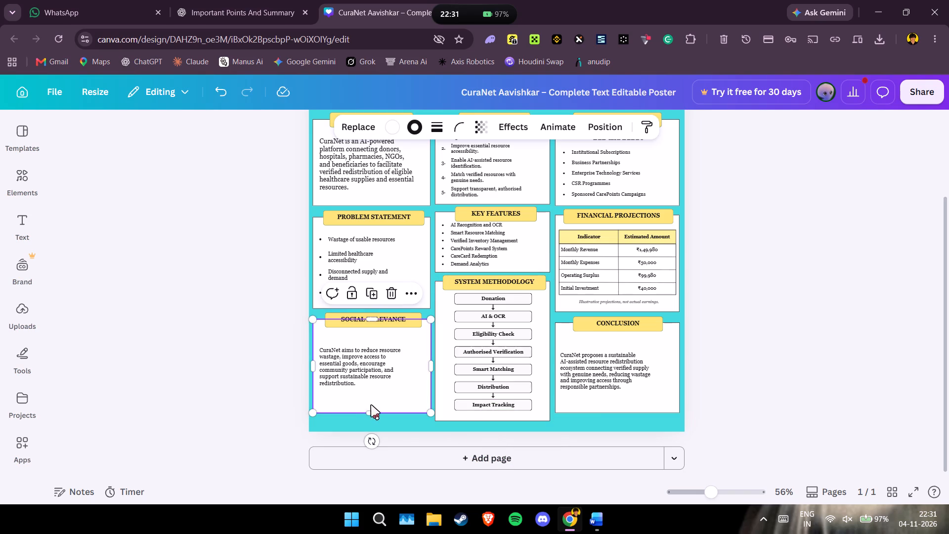
{"action": "left_click_drag", "start_coordinate": [372, 414], "coordinate": [374, 419]}
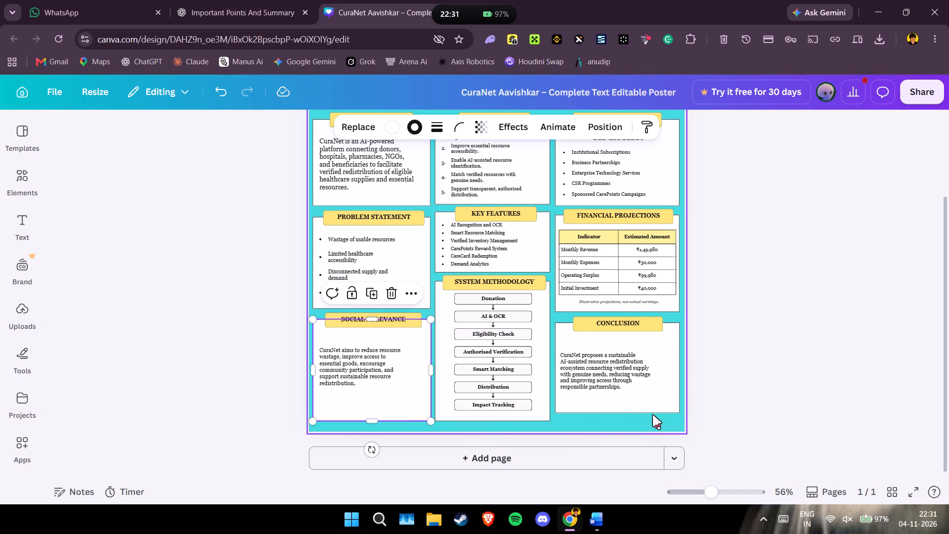
{"action": "left_click", "coordinate": [632, 401]}
{"action": "left_click", "coordinate": [621, 413]}
{"action": "left_click", "coordinate": [620, 410]}
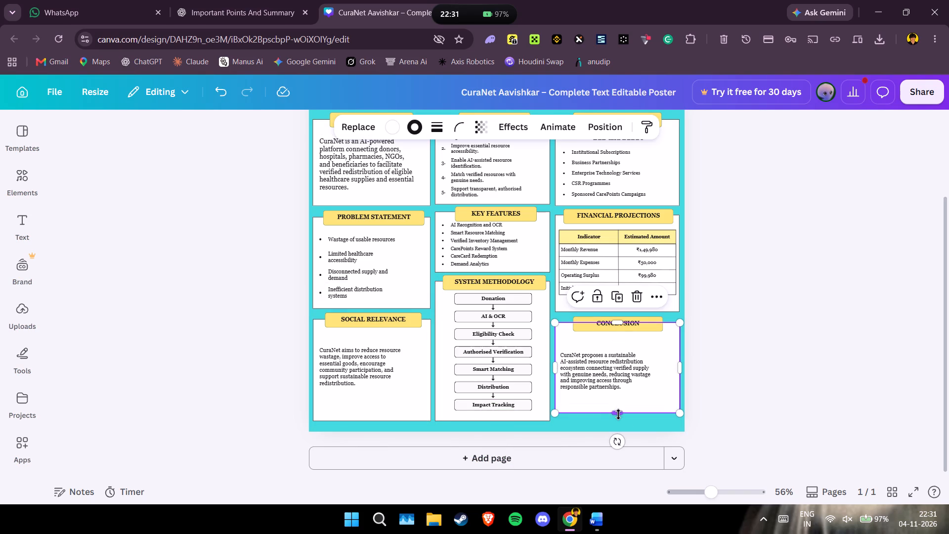
{"action": "left_click_drag", "start_coordinate": [617, 412], "coordinate": [619, 419]}
Set the font size of the Conclusion paragraph to 14.
{"action": "left_click", "coordinate": [615, 382]}
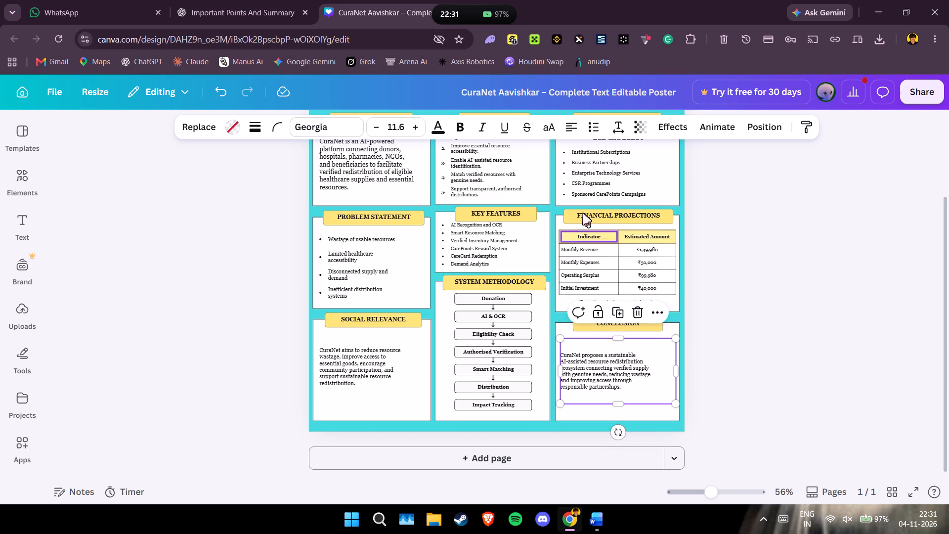
{"action": "left_click", "coordinate": [418, 126]}
{"action": "left_click", "coordinate": [418, 126]}
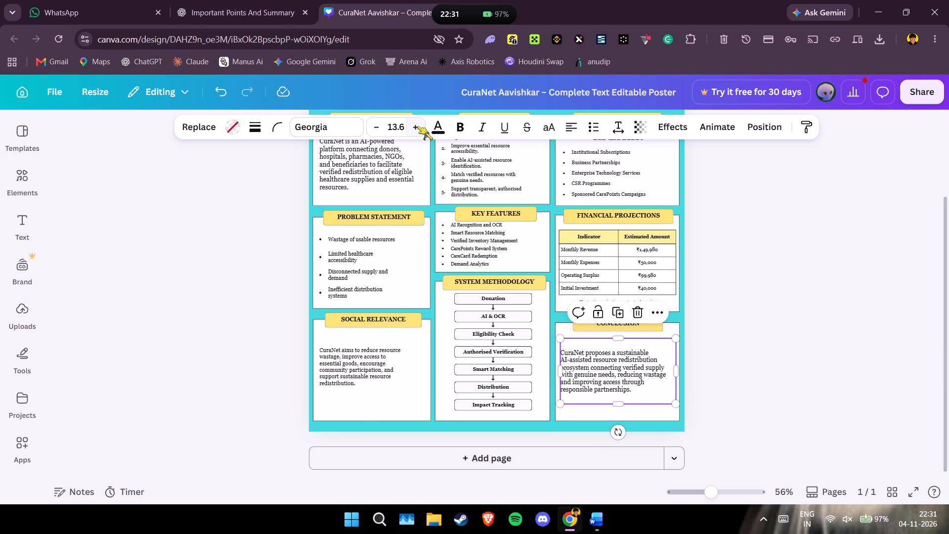
{"action": "left_click", "coordinate": [418, 126]}
{"action": "left_click", "coordinate": [404, 127]}
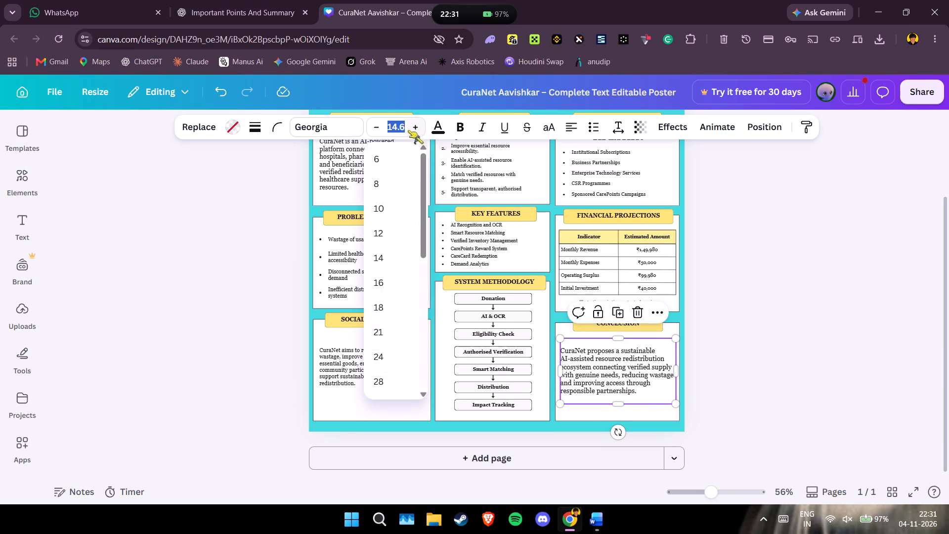
{"action": "left_click", "coordinate": [408, 131]}
{"action": "left_click", "coordinate": [405, 129]}
{"action": "left_click", "coordinate": [378, 130]}
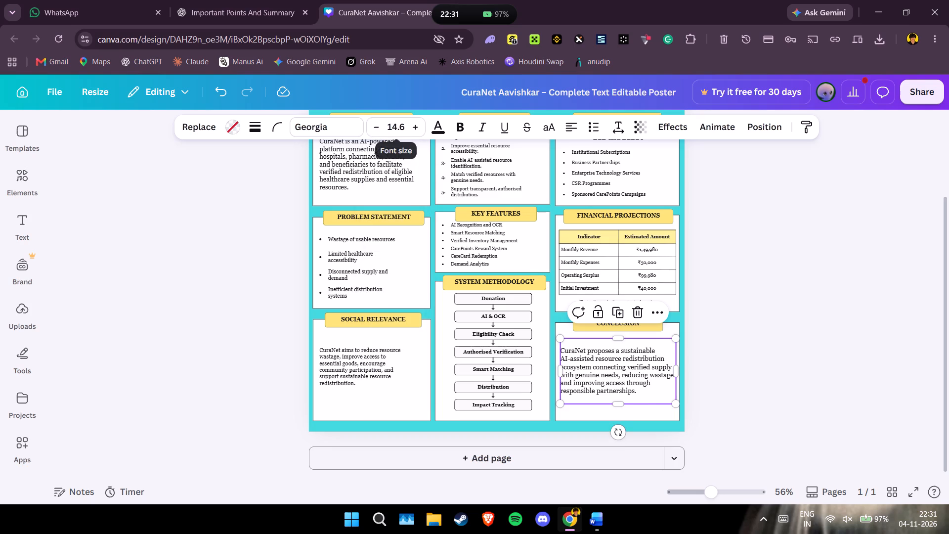
{"action": "left_click", "coordinate": [401, 128]}
{"action": "left_click", "coordinate": [396, 260]}
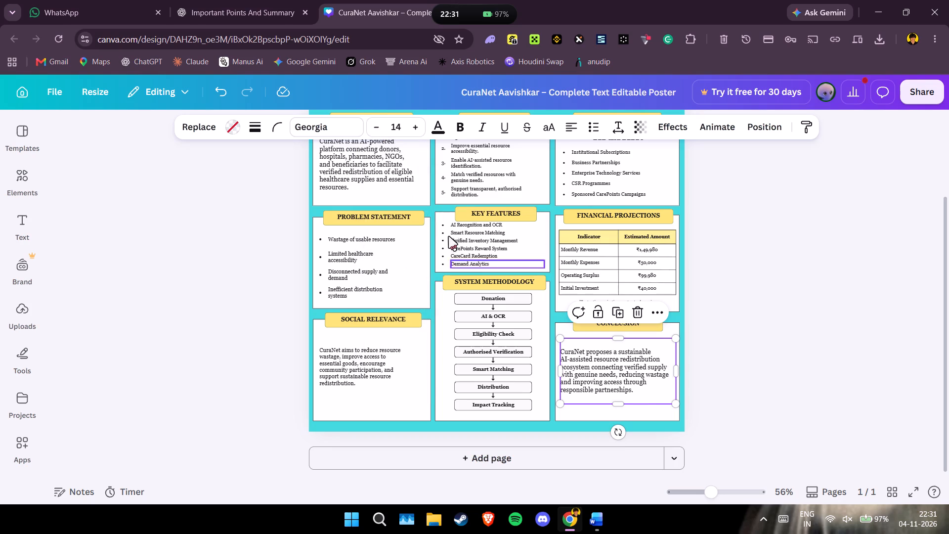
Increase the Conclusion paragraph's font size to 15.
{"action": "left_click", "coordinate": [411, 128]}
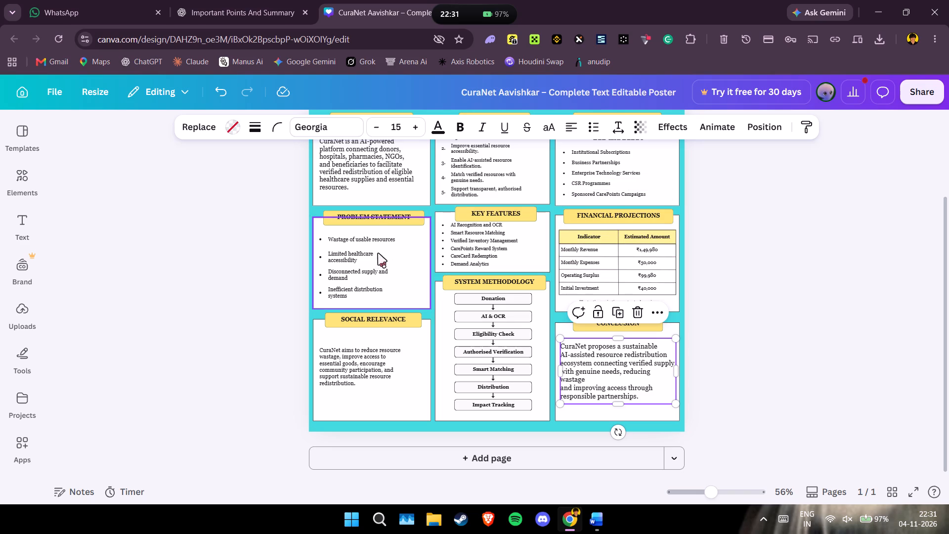
Set the font size of all four bullet texts in the Problem Statement box to 14.
{"action": "left_click", "coordinate": [352, 236]}
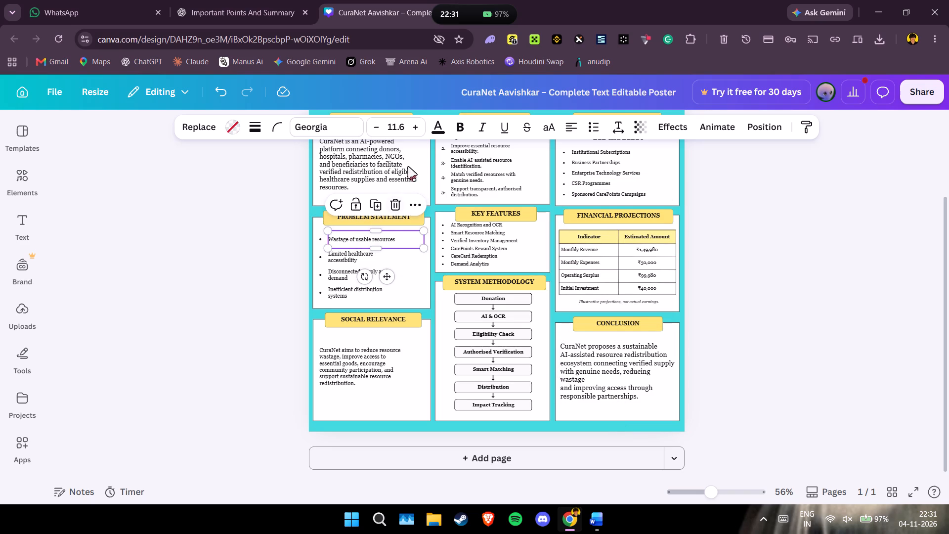
{"action": "left_click", "coordinate": [416, 129]}
{"action": "left_click", "coordinate": [399, 130]}
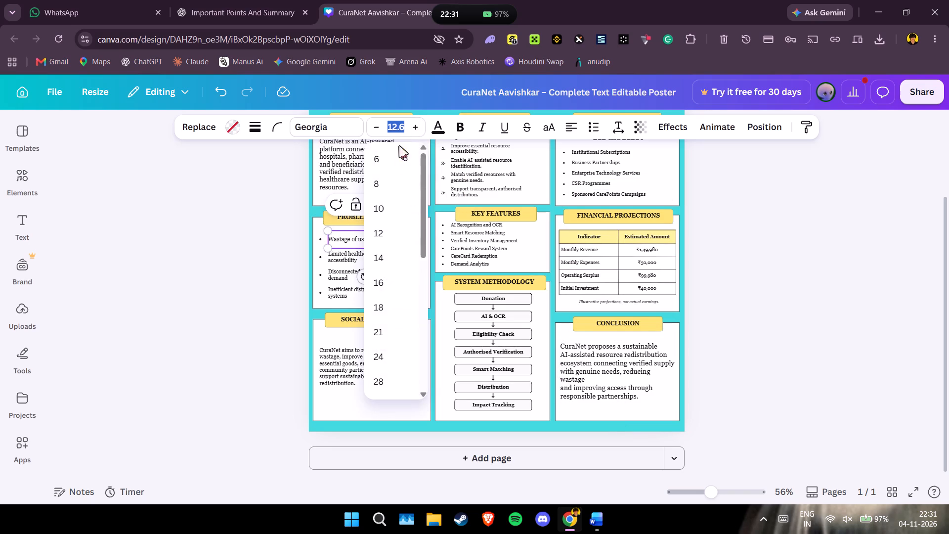
{"action": "left_click", "coordinate": [390, 263]}
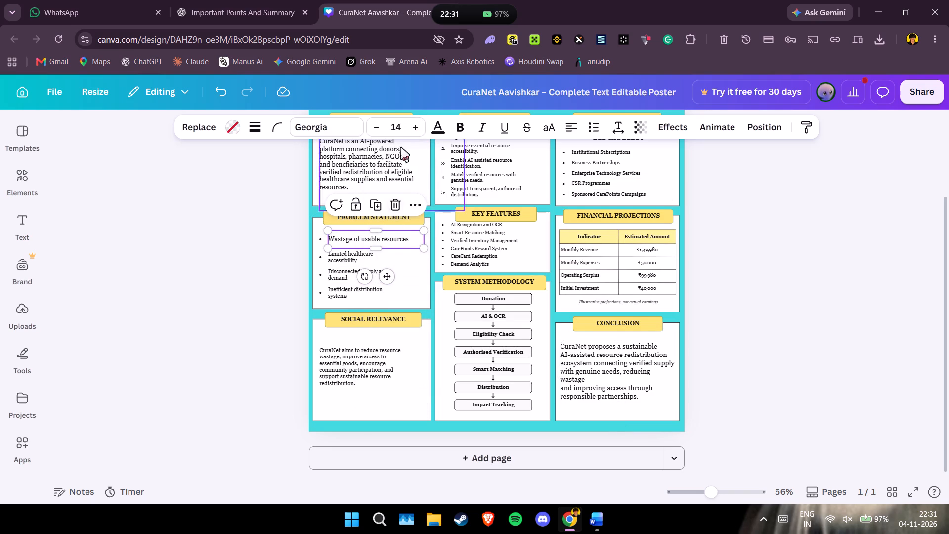
{"action": "left_click", "coordinate": [359, 260]}
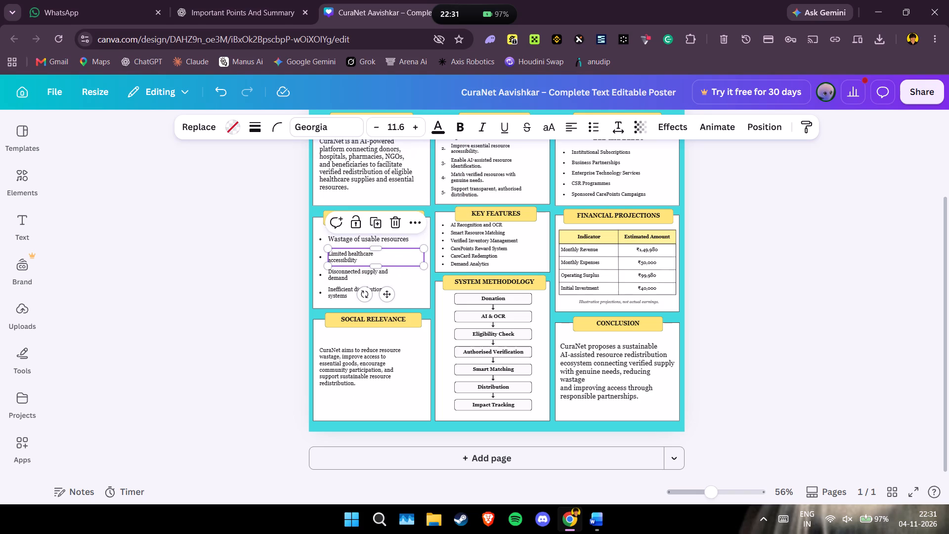
{"action": "left_click", "coordinate": [400, 129]}
{"action": "left_click", "coordinate": [387, 261]}
{"action": "left_click", "coordinate": [356, 279]}
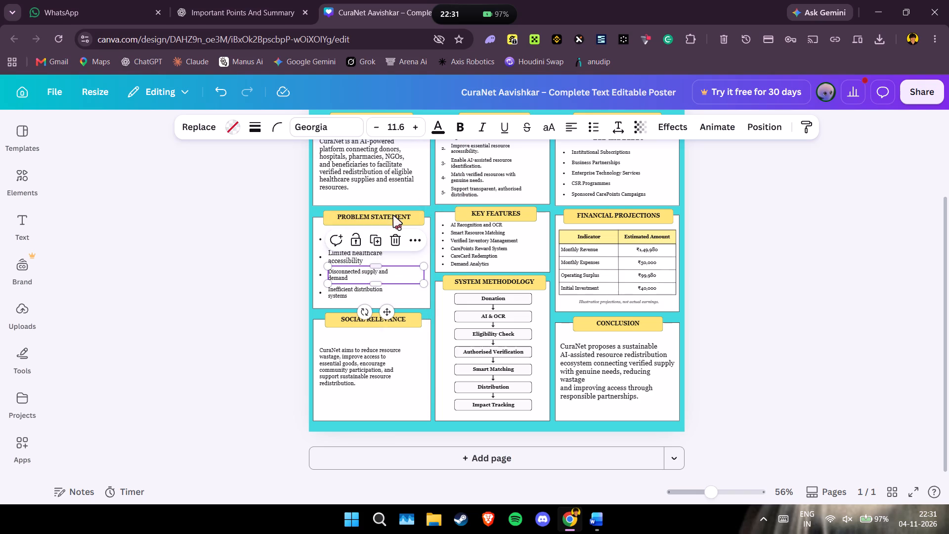
{"action": "left_click", "coordinate": [397, 128]}
{"action": "left_click", "coordinate": [391, 264]}
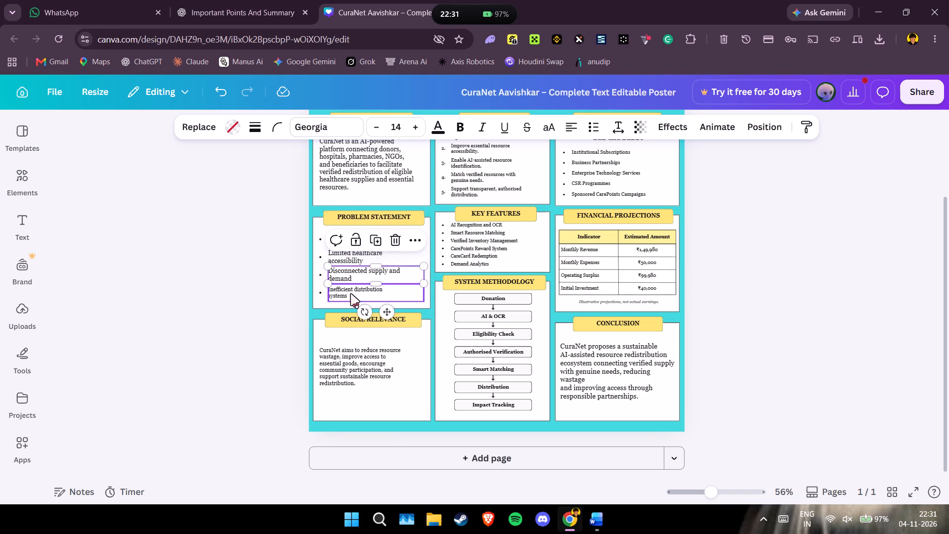
{"action": "left_click", "coordinate": [352, 295]}
{"action": "left_click", "coordinate": [391, 131]}
{"action": "left_click", "coordinate": [376, 260]}
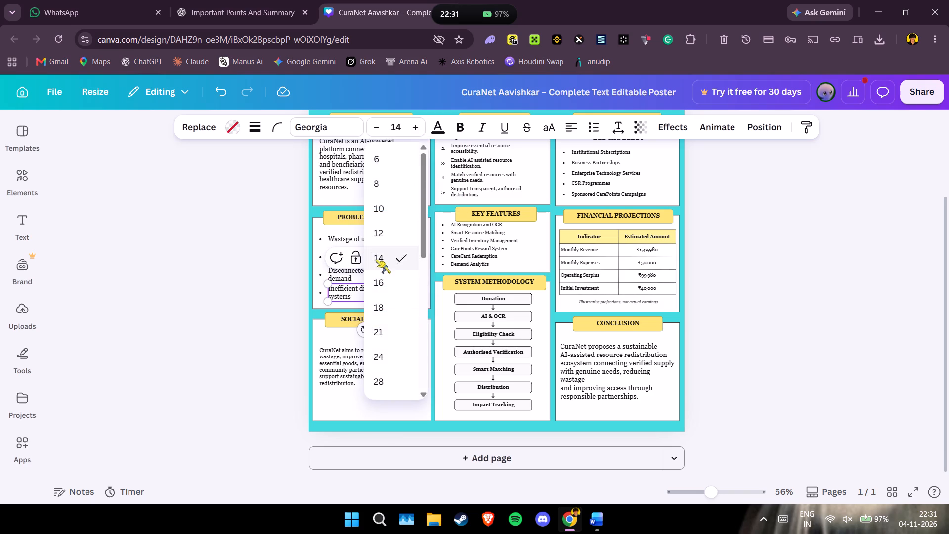
Reduce the Conclusion paragraph's font size to 14.
{"action": "left_click", "coordinate": [599, 363]}
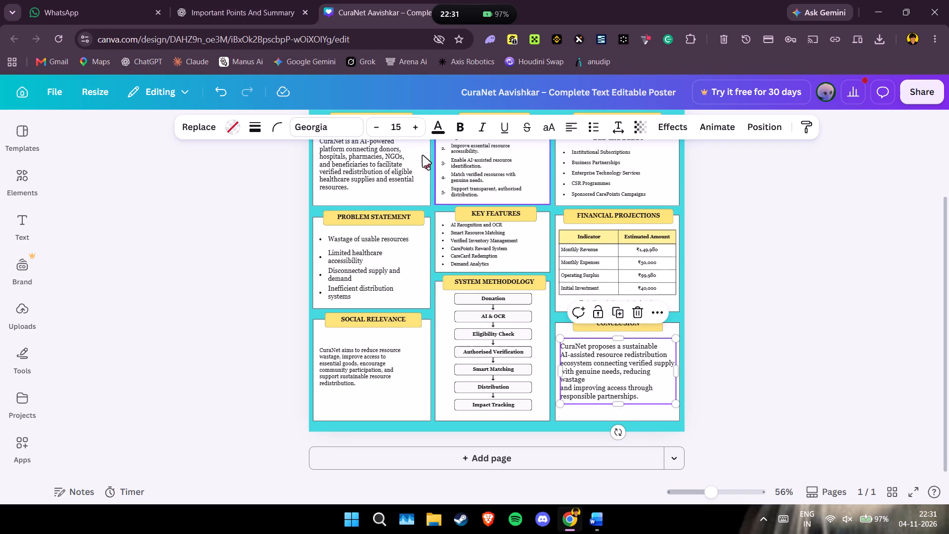
{"action": "left_click", "coordinate": [377, 132]}
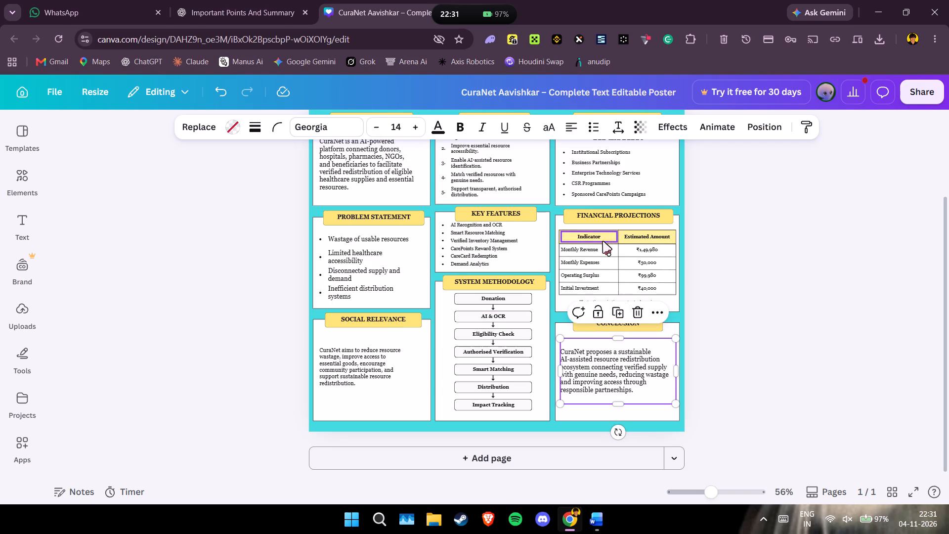
Set the labels and amounts of the Monthly Revenue and Monthly Expenses rows in Financial Projections to font size 14.
{"action": "left_click", "coordinate": [590, 247]}
{"action": "left_click", "coordinate": [398, 123]}
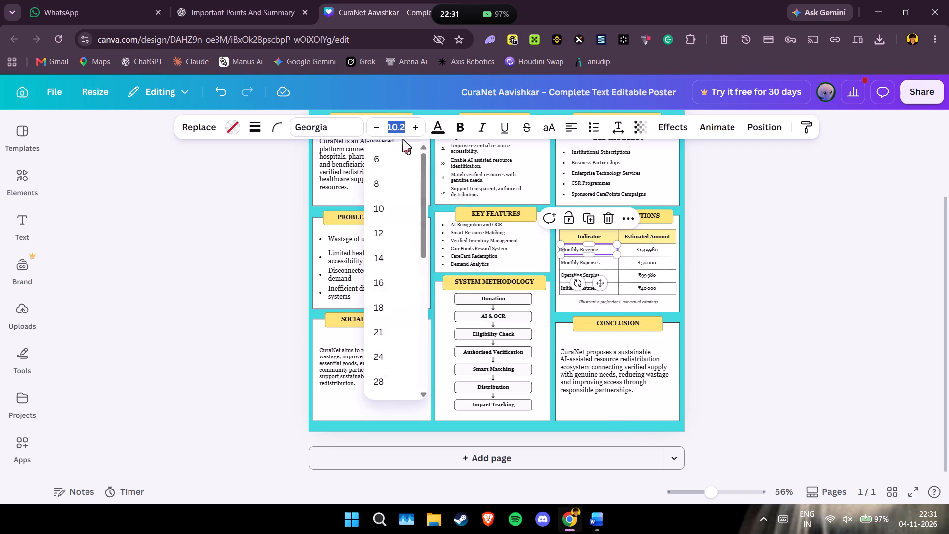
{"action": "left_click", "coordinate": [398, 258]}
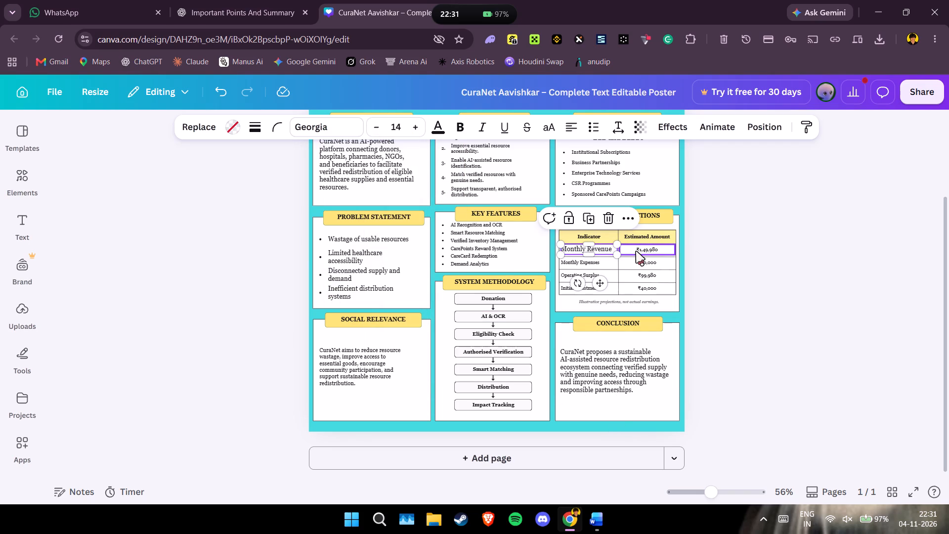
{"action": "left_click", "coordinate": [637, 252]}
{"action": "left_click", "coordinate": [401, 128]}
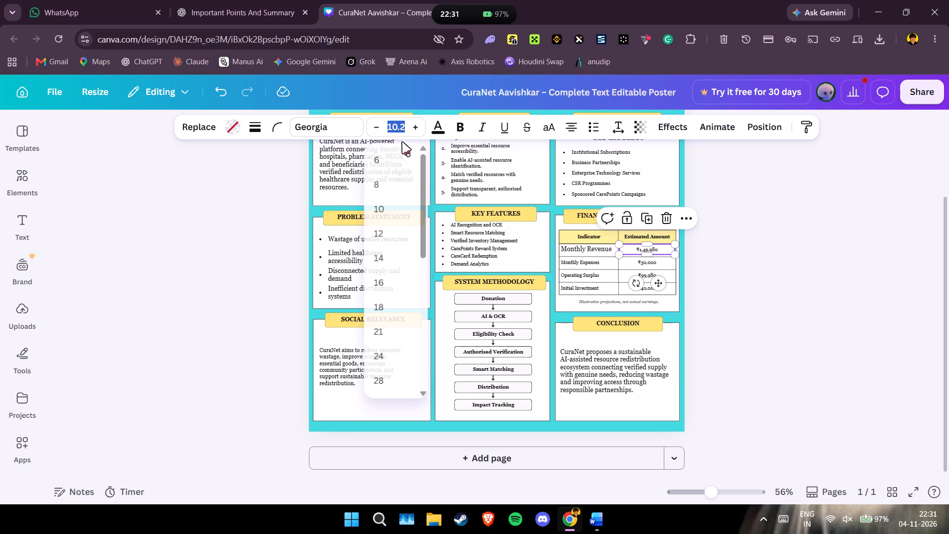
{"action": "left_click", "coordinate": [400, 261]}
{"action": "left_click", "coordinate": [601, 259]}
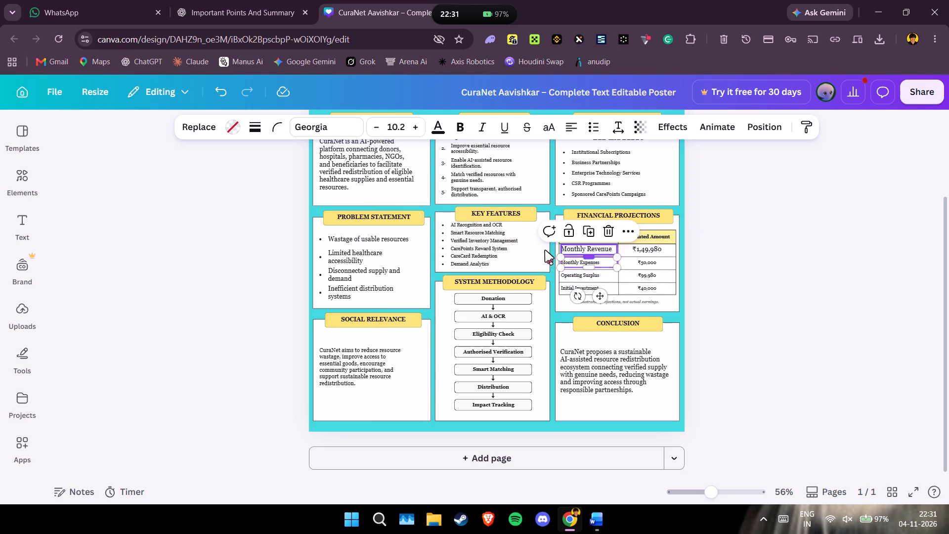
{"action": "left_click", "coordinate": [394, 130]}
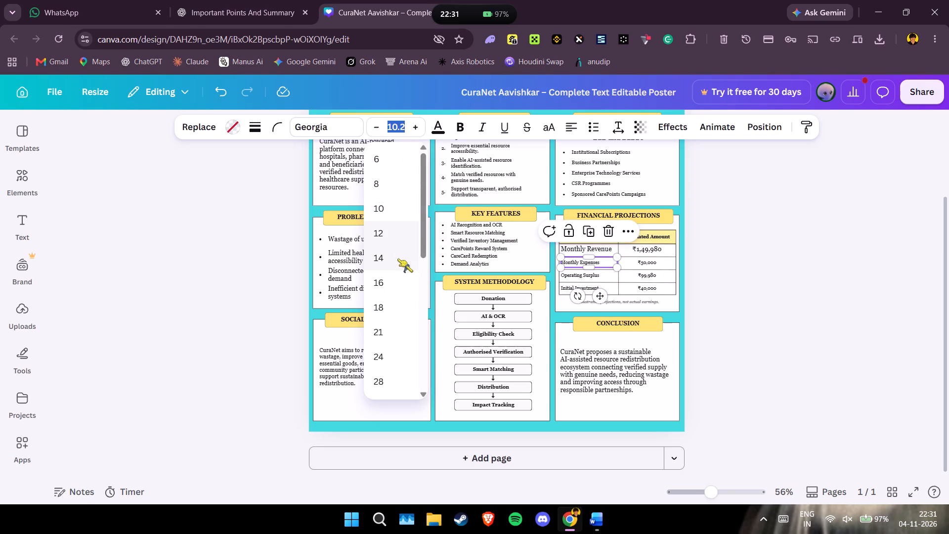
{"action": "left_click", "coordinate": [398, 259]}
{"action": "left_click", "coordinate": [645, 262]}
{"action": "left_click", "coordinate": [381, 124]}
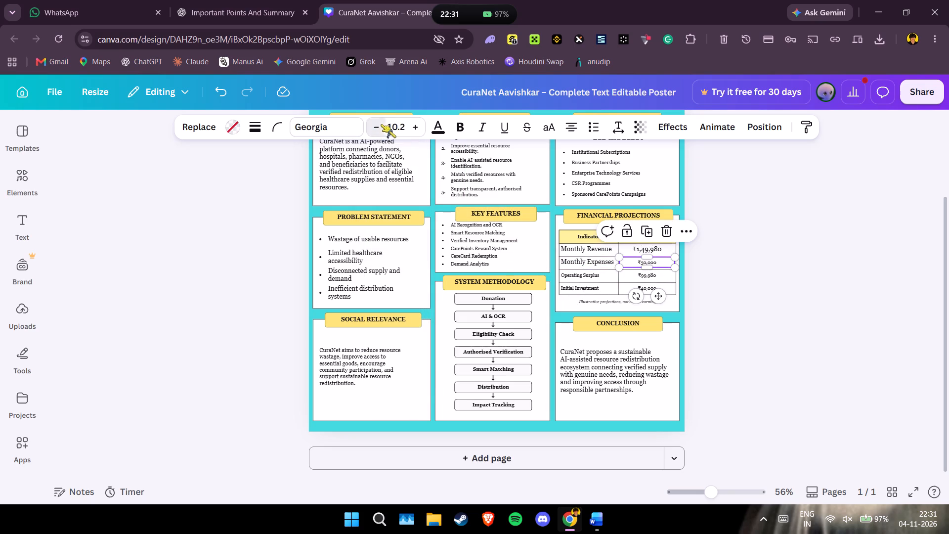
{"action": "left_click", "coordinate": [397, 128]}
{"action": "left_click", "coordinate": [400, 259]}
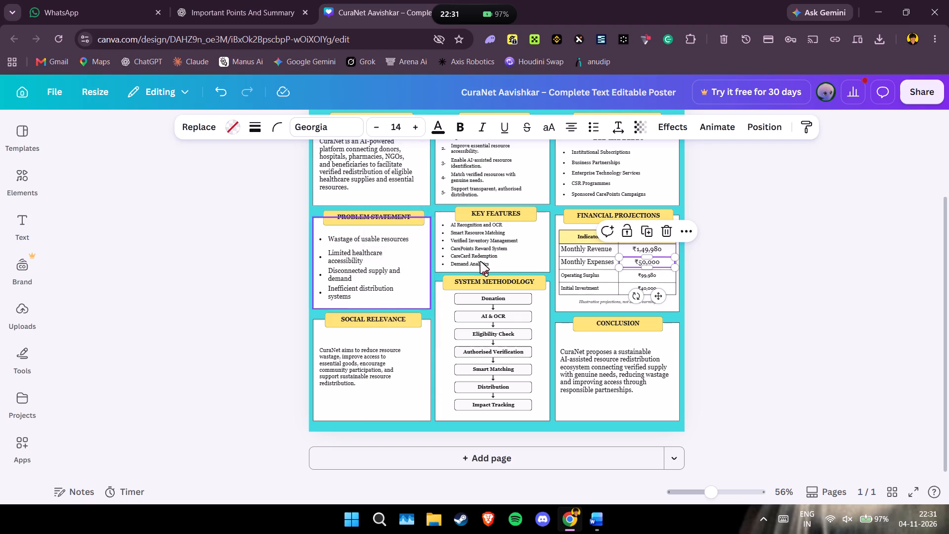
Set the Operating Surplus label and its amount in the Financial Projections table to font size 14.
{"action": "left_click", "coordinate": [595, 273]}
{"action": "left_click", "coordinate": [396, 126]}
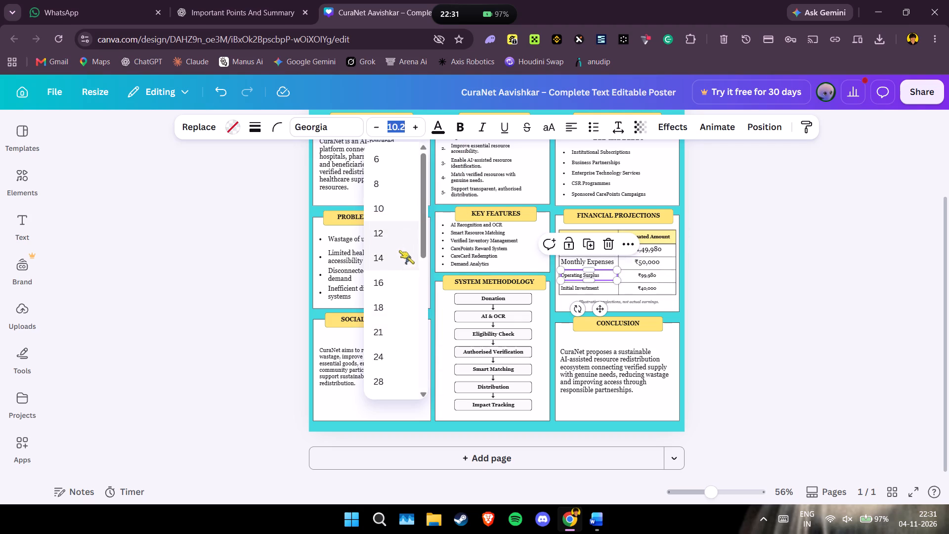
{"action": "left_click", "coordinate": [397, 260]}
{"action": "left_click", "coordinate": [637, 275]}
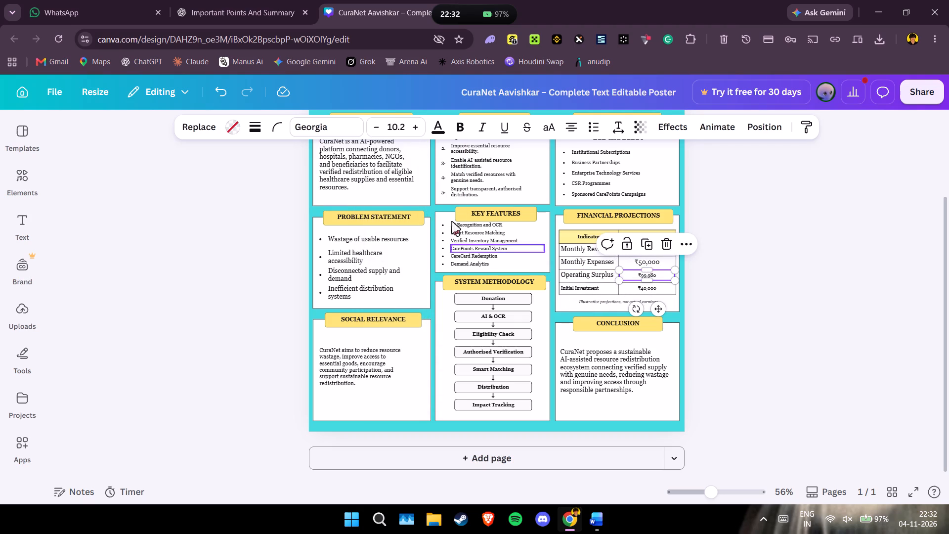
{"action": "left_click", "coordinate": [391, 124]}
{"action": "left_click", "coordinate": [397, 257]}
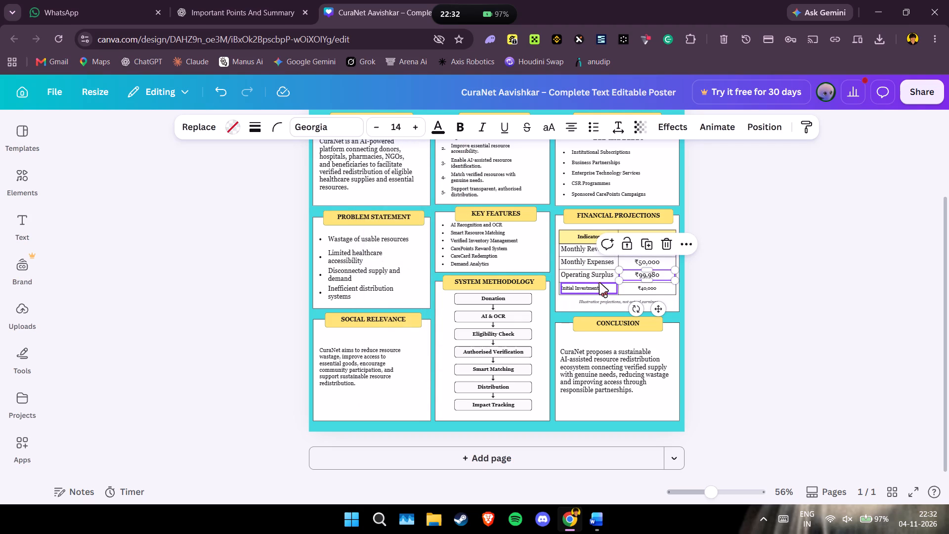
Set the Initial Investment label and its amount in the Financial Projections table to font size 14.
{"action": "left_click", "coordinate": [600, 283]}
{"action": "left_click", "coordinate": [399, 127]}
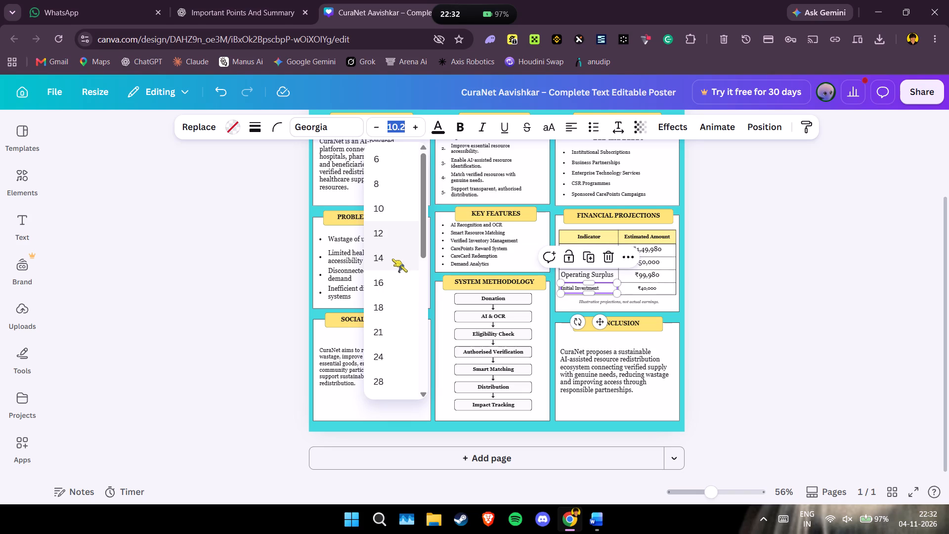
{"action": "left_click", "coordinate": [391, 259]}
{"action": "left_click", "coordinate": [657, 288]}
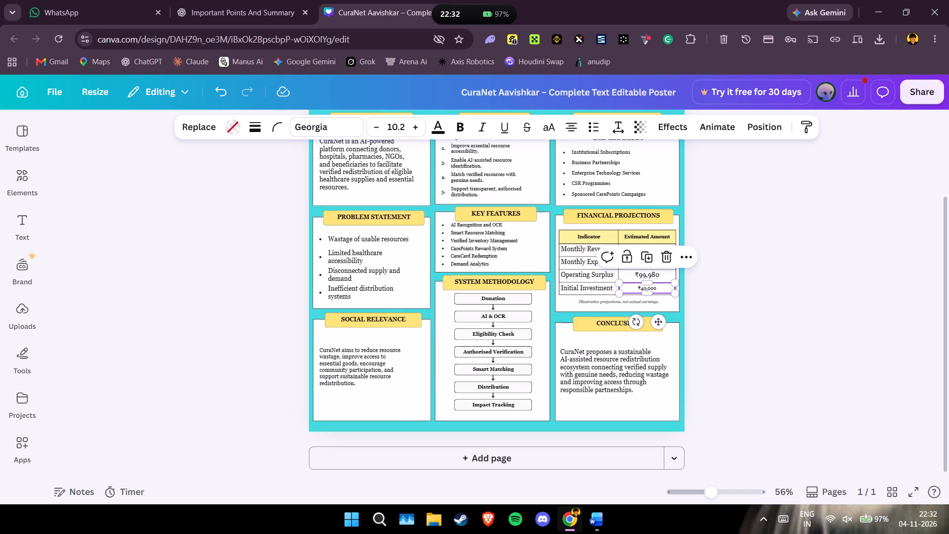
{"action": "left_click", "coordinate": [393, 132]}
{"action": "left_click", "coordinate": [397, 261]}
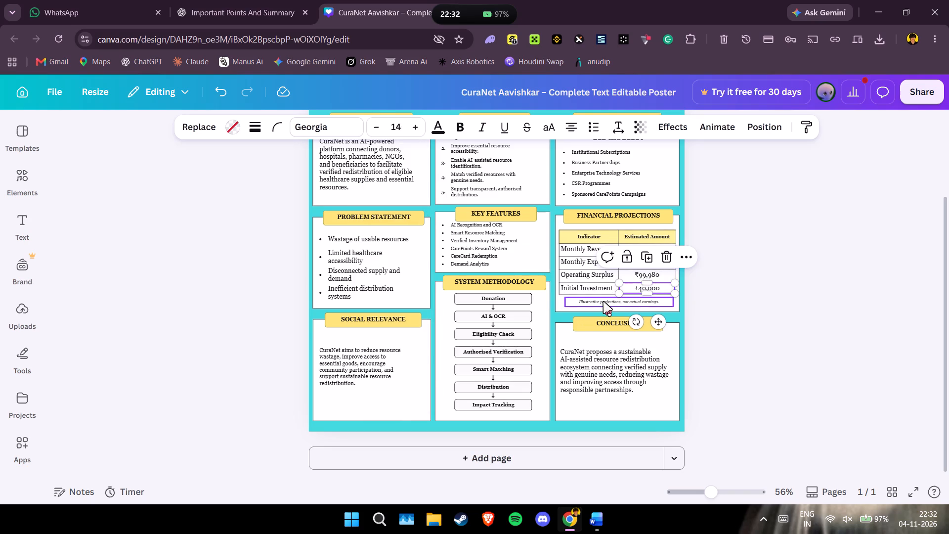
Increase the italic "Illustrative projections, not actual earnings." note under the Financial Projections table to font size 10.7.
{"action": "left_click", "coordinate": [604, 302]}
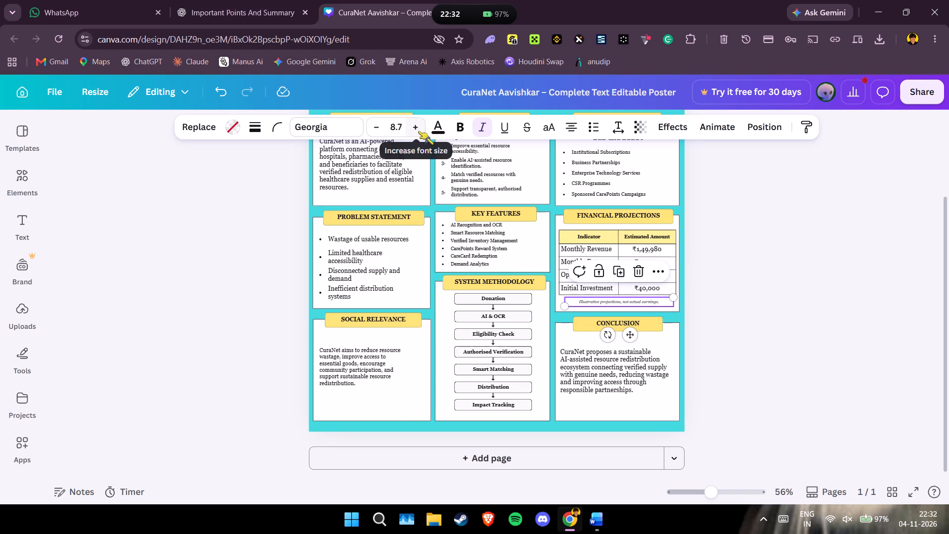
{"action": "left_click", "coordinate": [419, 131]}
{"action": "left_click", "coordinate": [419, 131]}
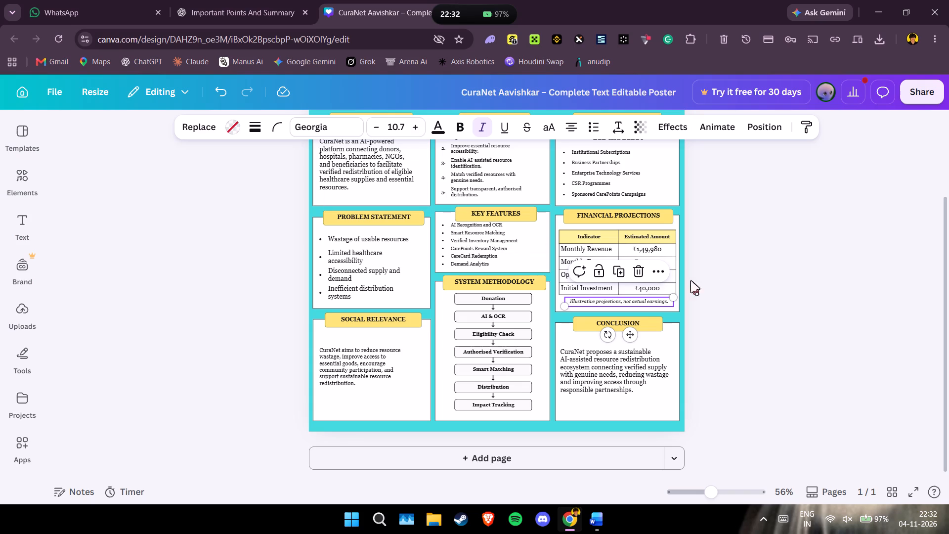
Set the Institutional Subscriptions, Business Partnerships and Enterprise Technology Services bullet texts in the Revenue Model box to font size 14.
{"action": "scroll", "coordinate": [620, 202], "scroll_direction": "up", "scroll_amount": 1}
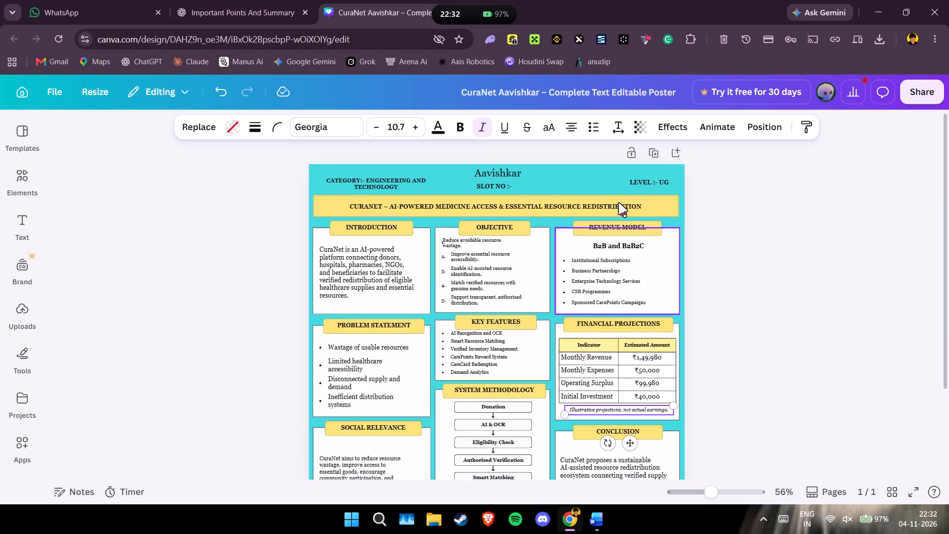
{"action": "left_click", "coordinate": [593, 262]}
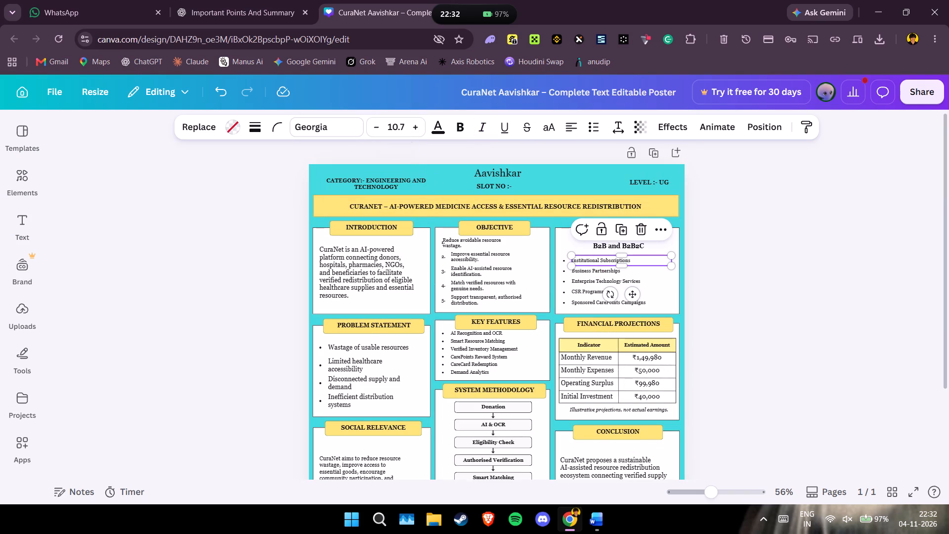
{"action": "left_click", "coordinate": [398, 126]}
{"action": "left_click", "coordinate": [394, 256]}
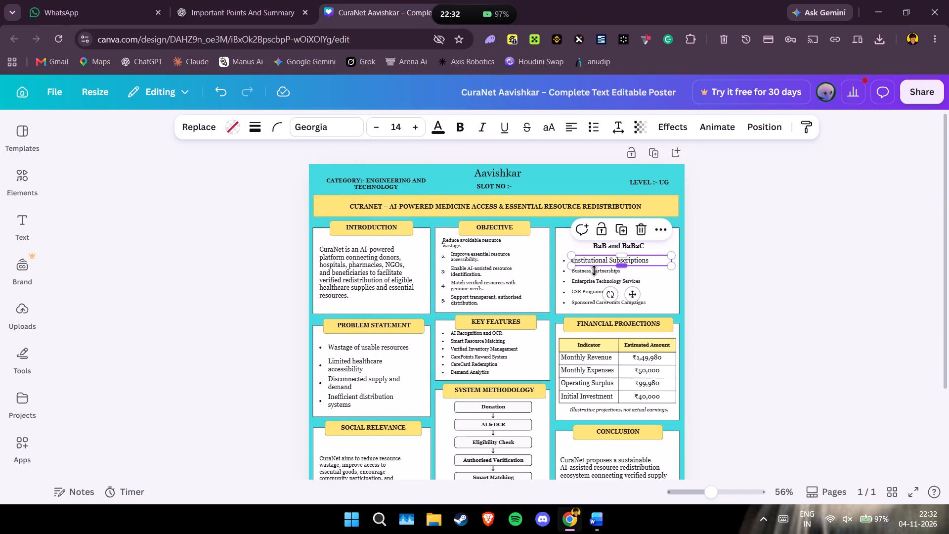
{"action": "left_click", "coordinate": [594, 273]}
{"action": "left_click", "coordinate": [406, 129]}
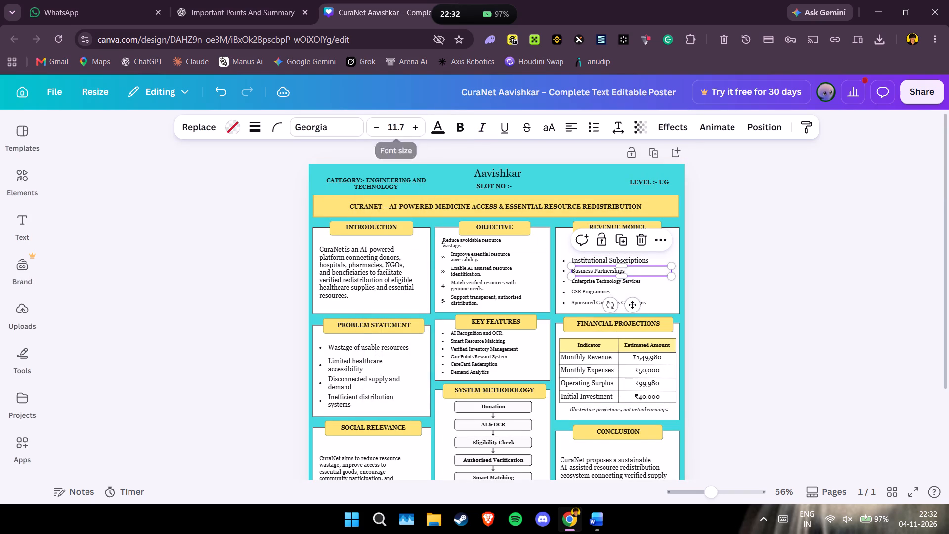
{"action": "left_click", "coordinate": [390, 131]}
{"action": "left_click", "coordinate": [401, 256]}
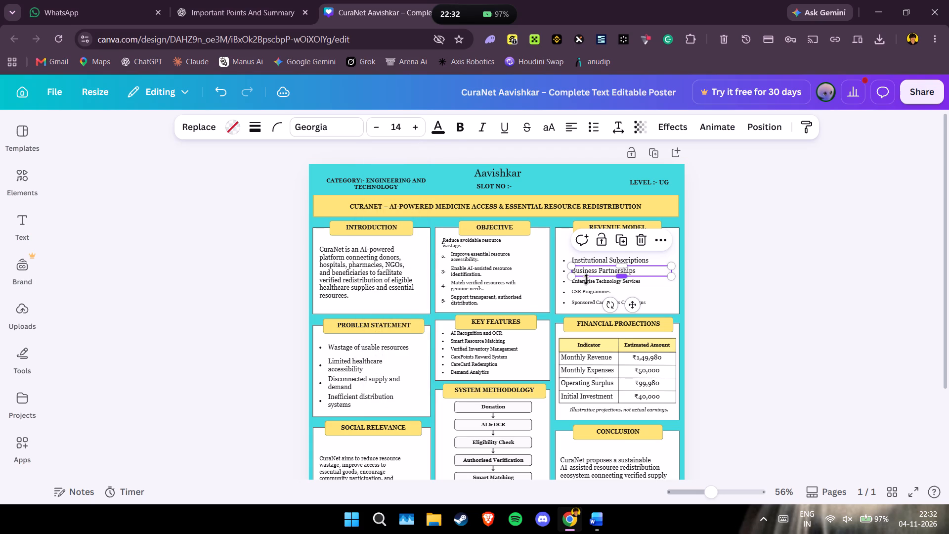
{"action": "left_click", "coordinate": [585, 282]}
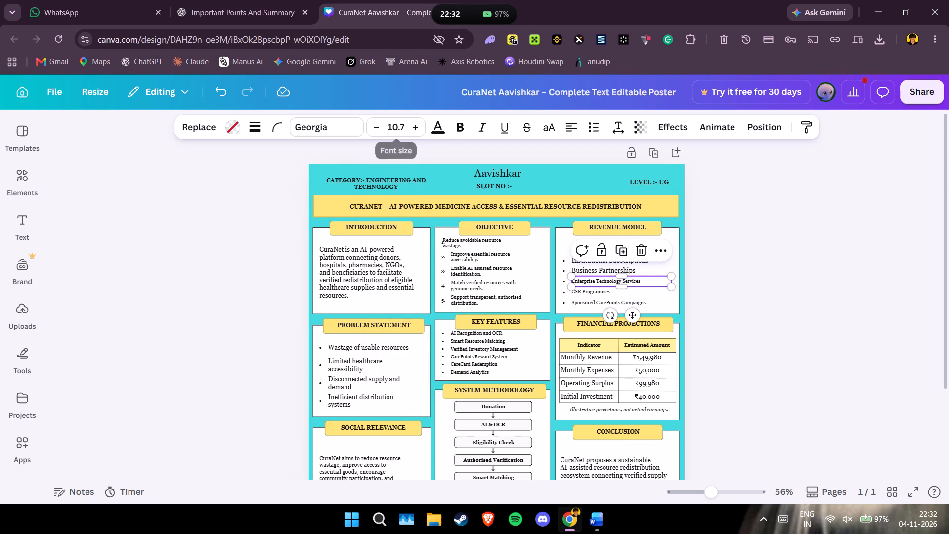
{"action": "left_click", "coordinate": [402, 132]}
{"action": "left_click", "coordinate": [398, 258]}
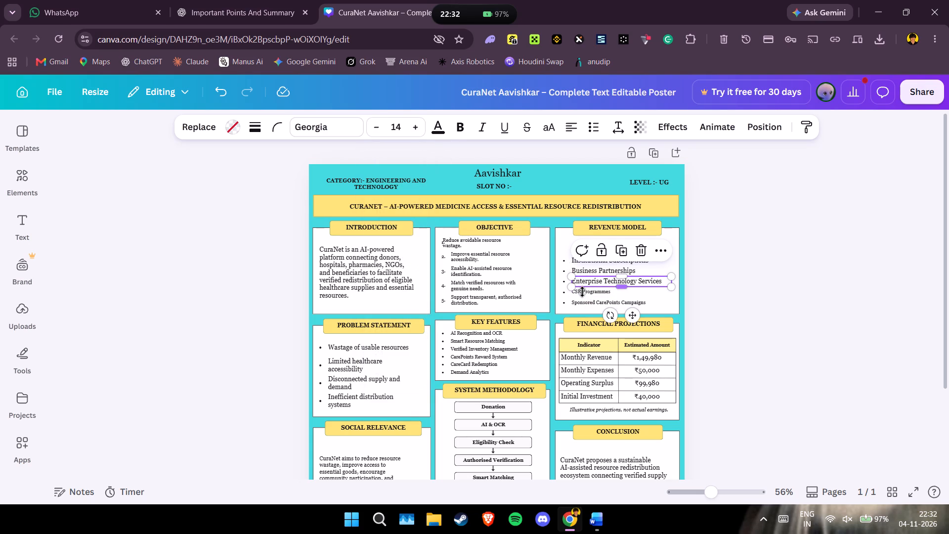
Set the CSR Programmes and Sponsored CarePoints Campaigns bullet texts in the Revenue Model box to font size 14.
{"action": "left_click", "coordinate": [582, 292]}
{"action": "left_click", "coordinate": [582, 295]}
{"action": "left_click", "coordinate": [401, 129]}
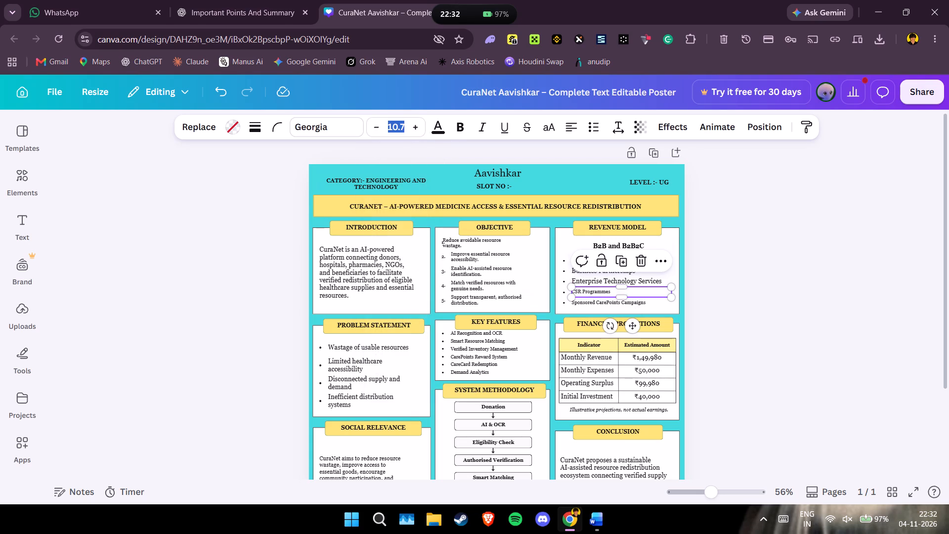
{"action": "left_click", "coordinate": [404, 260]}
{"action": "left_click", "coordinate": [594, 306]}
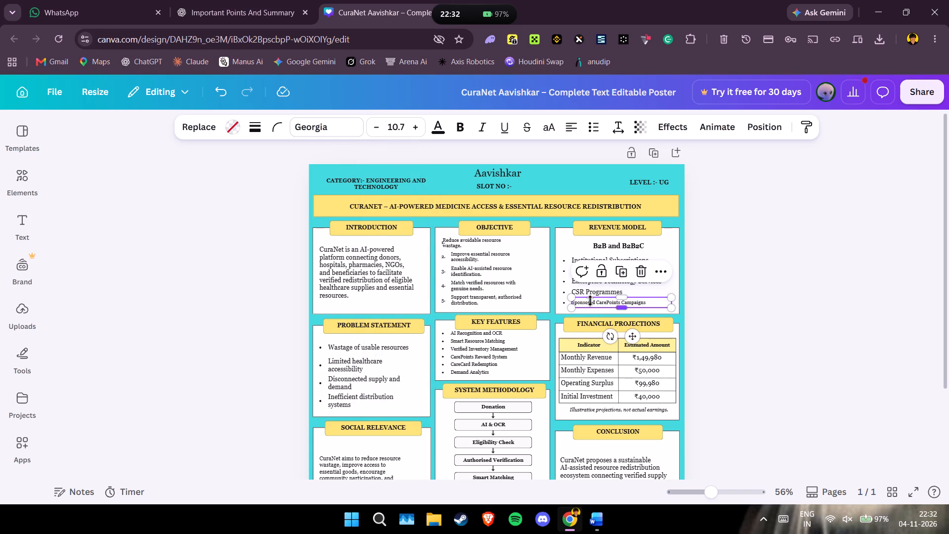
{"action": "left_click", "coordinate": [393, 128]}
{"action": "left_click", "coordinate": [390, 254]}
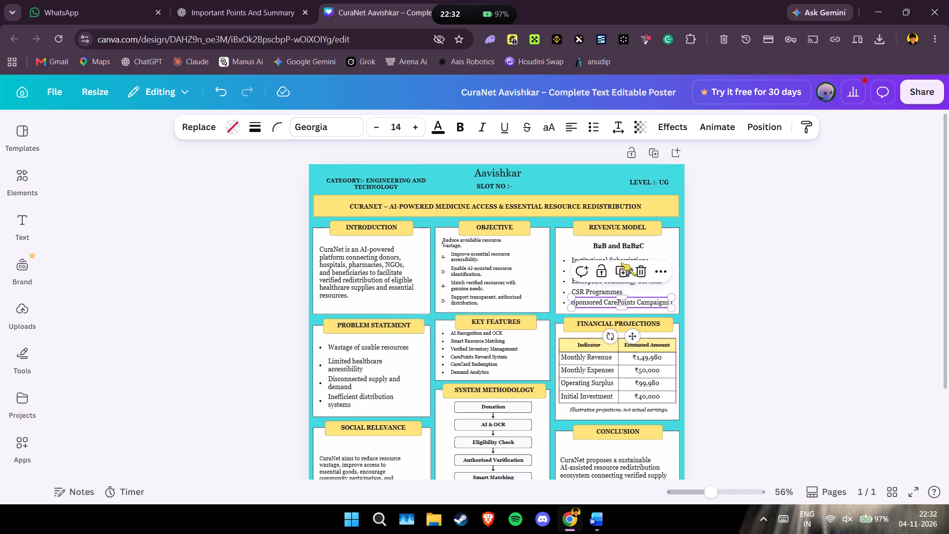
Set the "B2B and B2B2C" subheading in the Revenue Model box to font size 16.
{"action": "left_click", "coordinate": [616, 247]}
{"action": "left_click", "coordinate": [397, 128]}
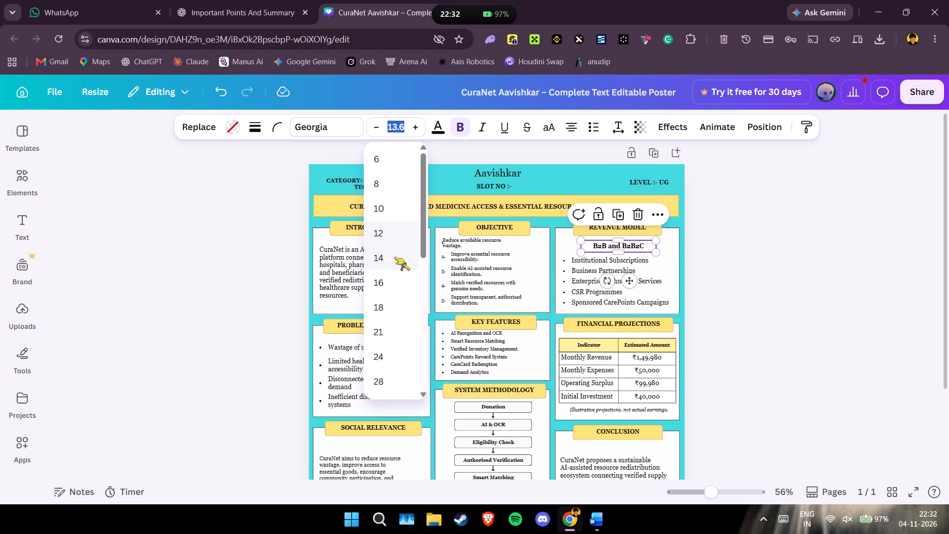
{"action": "left_click", "coordinate": [390, 283]}
{"action": "left_click", "coordinate": [764, 261]}
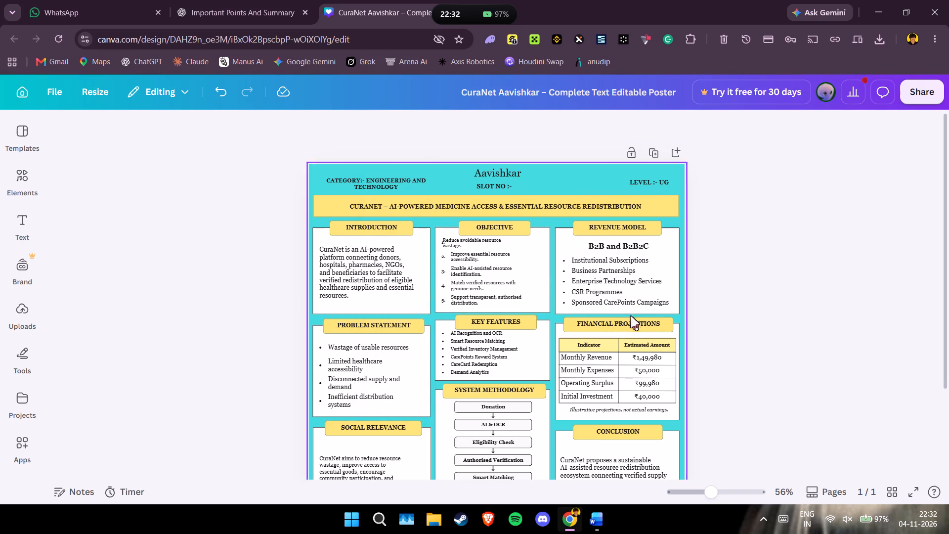
Set the first Objective text, "Reduce avoidable resource wastage.", to font size 14.
{"action": "left_click", "coordinate": [467, 243]}
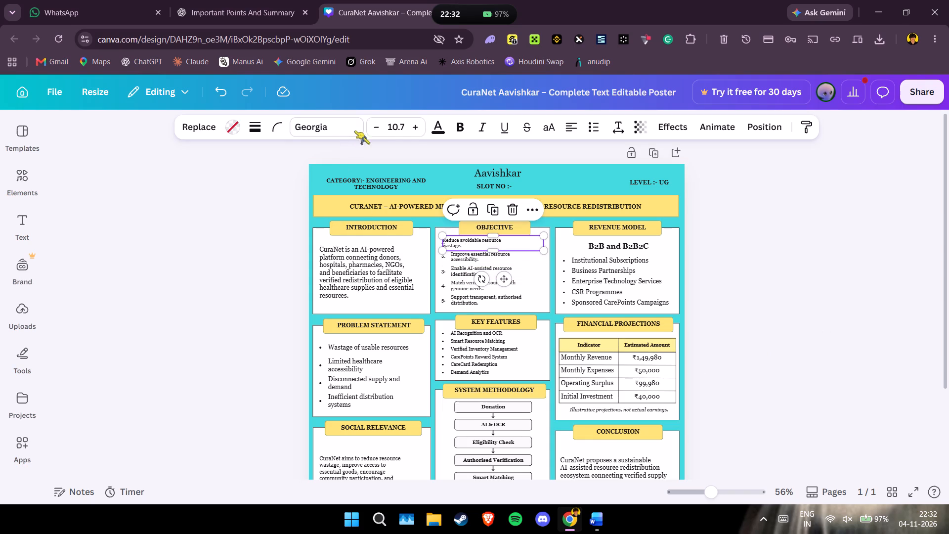
{"action": "left_click", "coordinate": [394, 123]}
{"action": "left_click", "coordinate": [386, 259]}
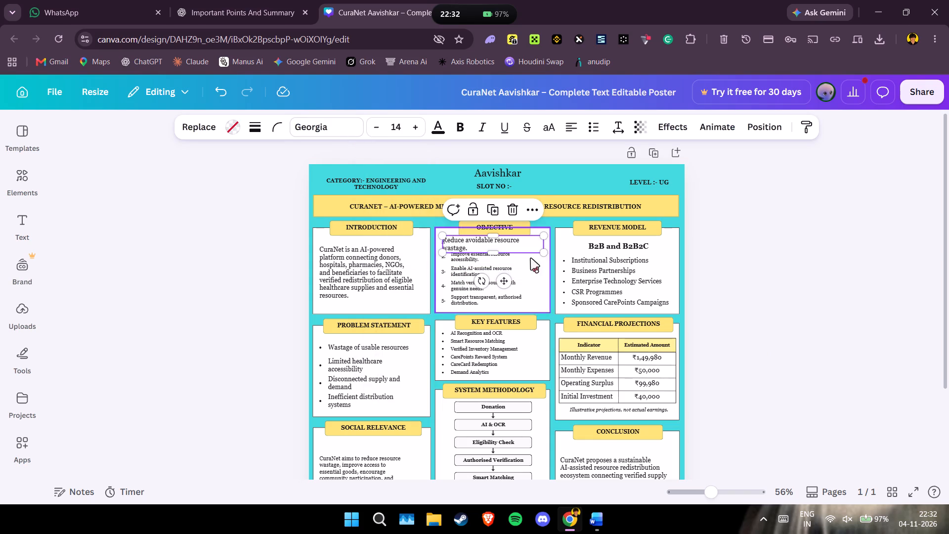
{"action": "left_click", "coordinate": [771, 258]}
Move the first Objective text clear of its list number and set that number to font size 14.
{"action": "left_click_drag", "start_coordinate": [487, 242], "coordinate": [508, 240]}
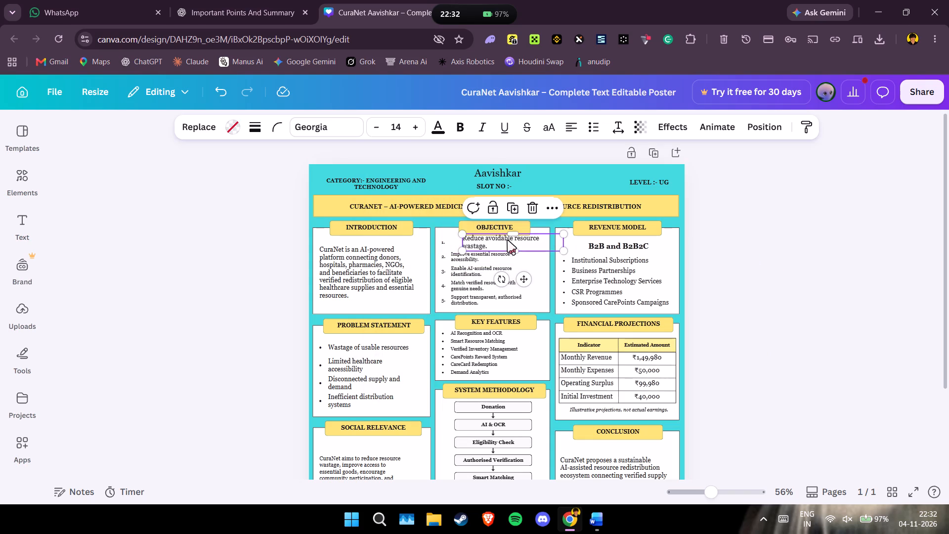
{"action": "left_click", "coordinate": [443, 243]}
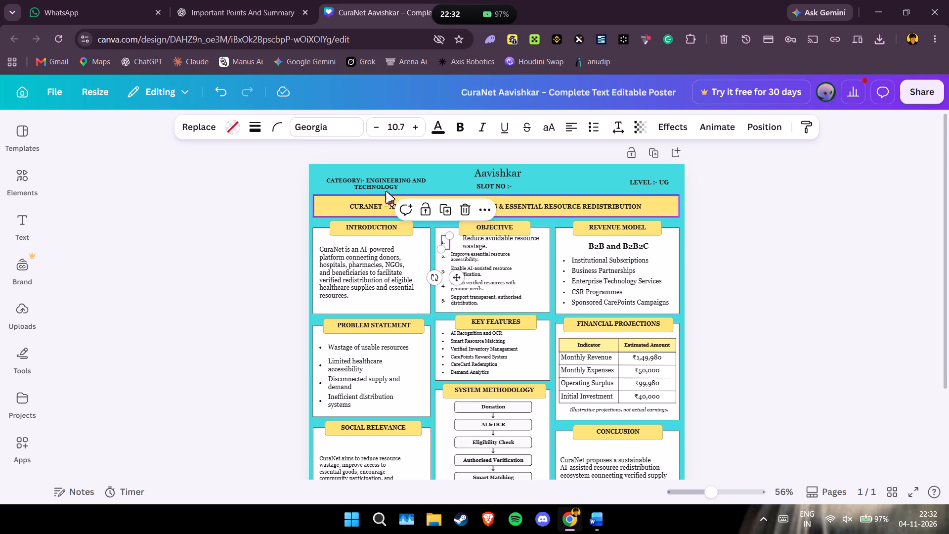
{"action": "left_click", "coordinate": [388, 128]}
{"action": "left_click", "coordinate": [385, 256]}
{"action": "left_click", "coordinate": [744, 285]}
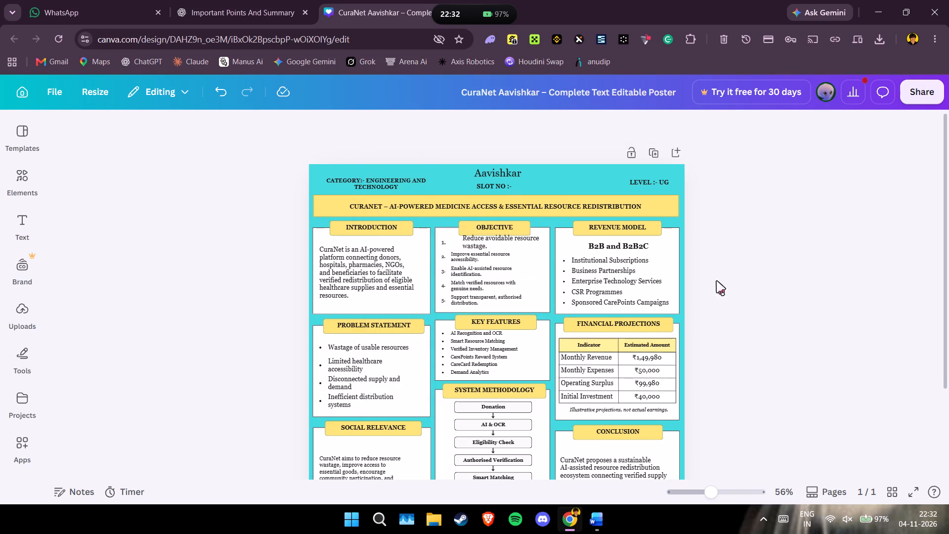
Reposition the first Objective text beside its number, in line with the other objective texts below.
{"action": "left_click_drag", "start_coordinate": [506, 239], "coordinate": [494, 239]}
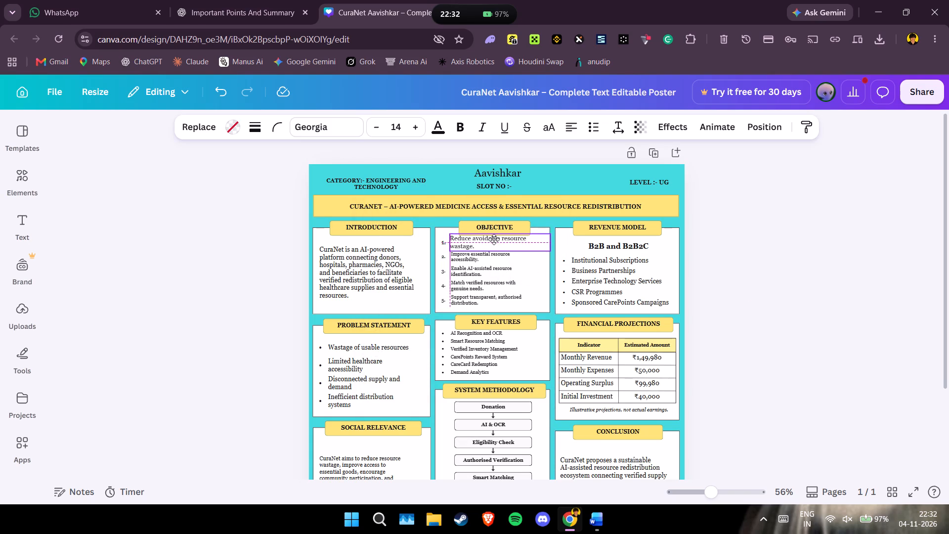
{"action": "left_click_drag", "start_coordinate": [494, 239], "coordinate": [495, 239]}
{"action": "left_click", "coordinate": [779, 270]}
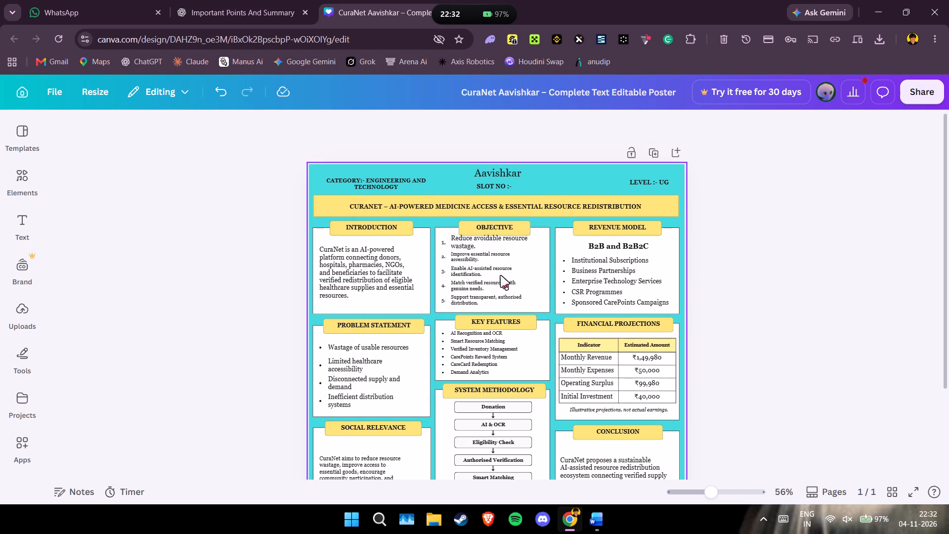
Set the second to fifth Objective texts, from "Improve essential resource accessibility" to "Support transparent, authorised distribution", to font size 14.
{"action": "left_click", "coordinate": [471, 254]}
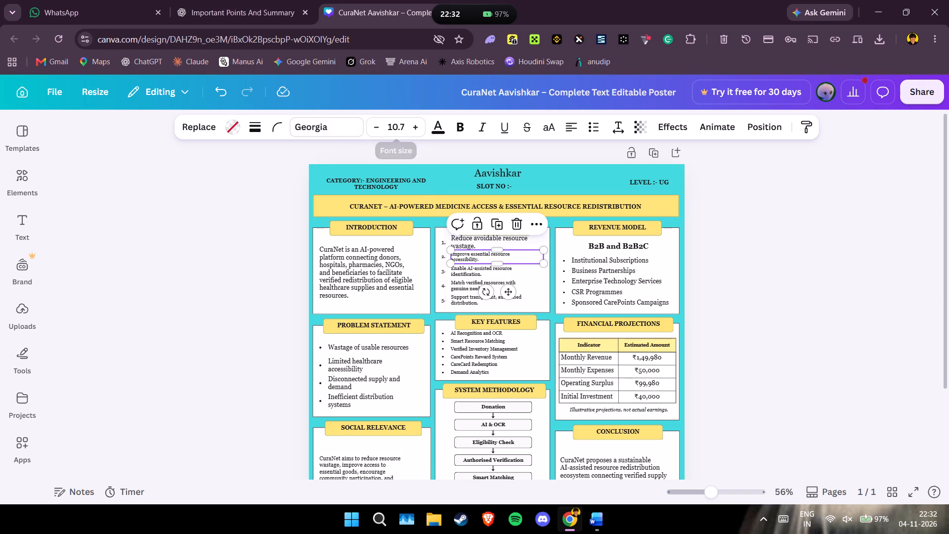
{"action": "left_click", "coordinate": [394, 127]}
{"action": "left_click", "coordinate": [386, 261]}
{"action": "left_click", "coordinate": [475, 273]}
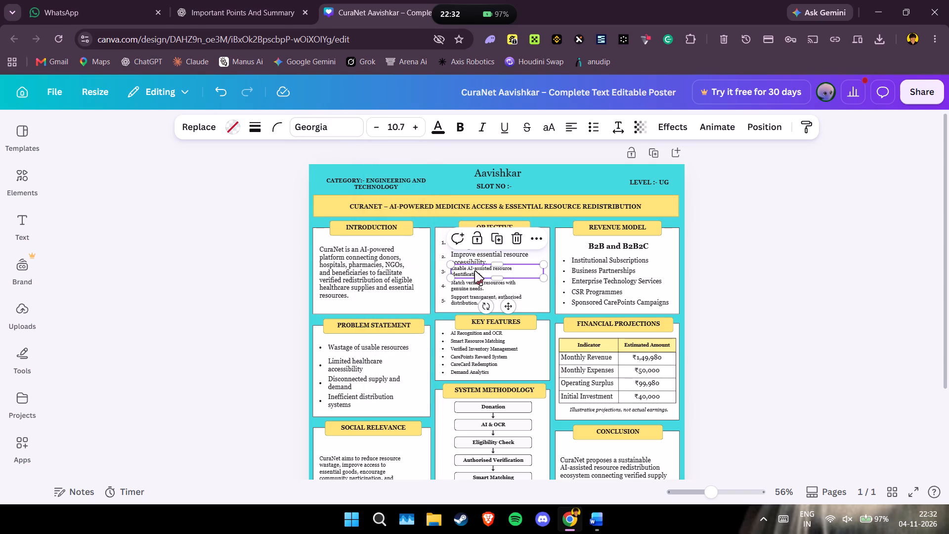
{"action": "left_click", "coordinate": [393, 118]}
{"action": "left_click", "coordinate": [386, 258]}
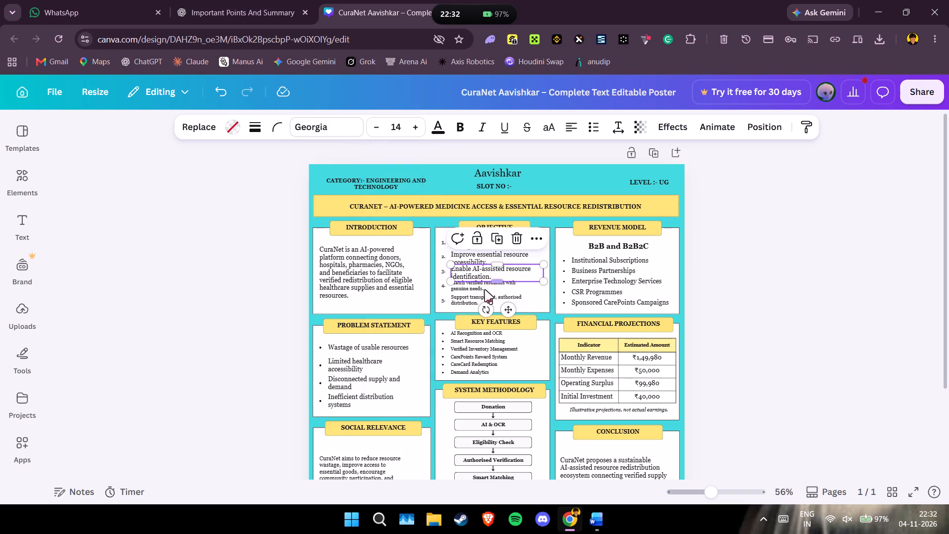
{"action": "left_click", "coordinate": [484, 286]}
{"action": "left_click", "coordinate": [472, 288]}
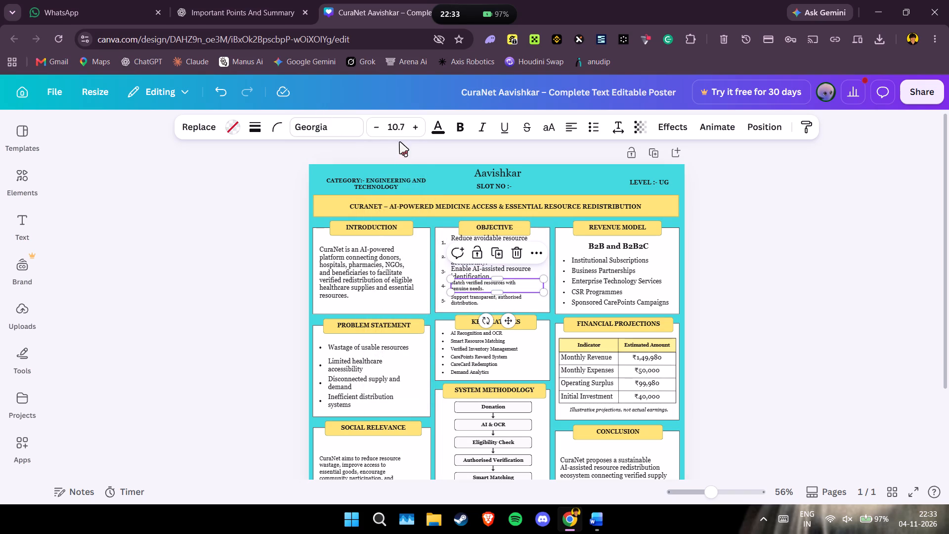
{"action": "left_click", "coordinate": [395, 128]}
{"action": "left_click", "coordinate": [394, 264]}
{"action": "left_click", "coordinate": [463, 304]}
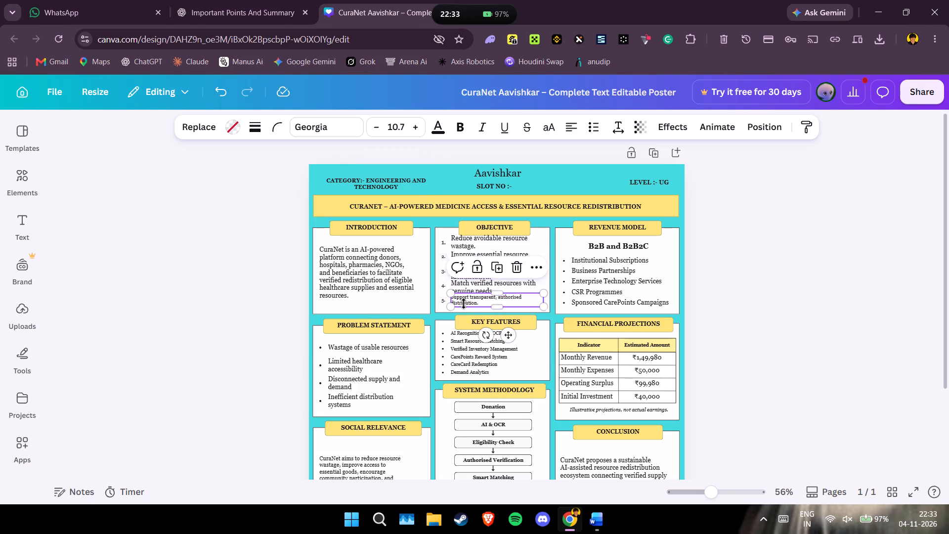
{"action": "left_click_drag", "start_coordinate": [399, 126], "coordinate": [399, 132]}
{"action": "left_click", "coordinate": [401, 255]}
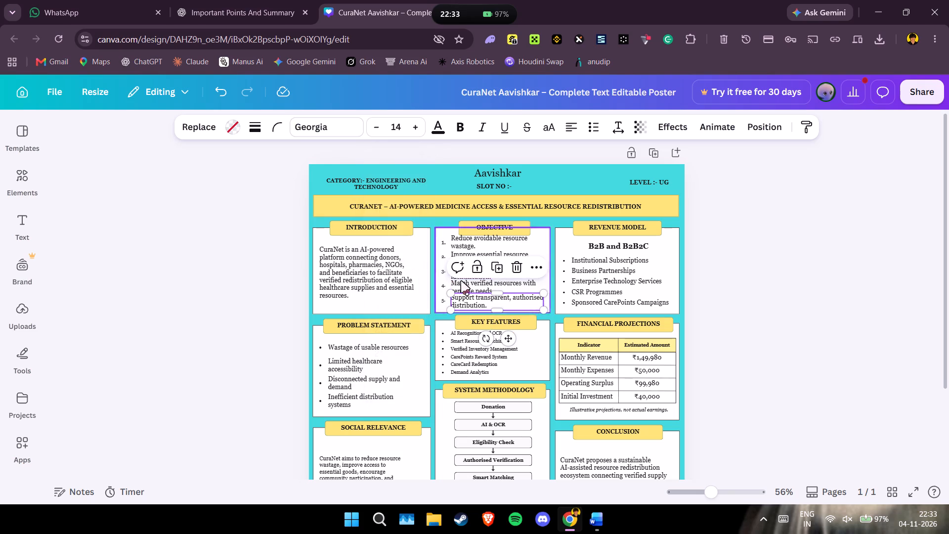
Set the second to fifth list numbers in the Objective box to font size 14.
{"action": "left_click", "coordinate": [445, 254]}
{"action": "left_click", "coordinate": [398, 128]}
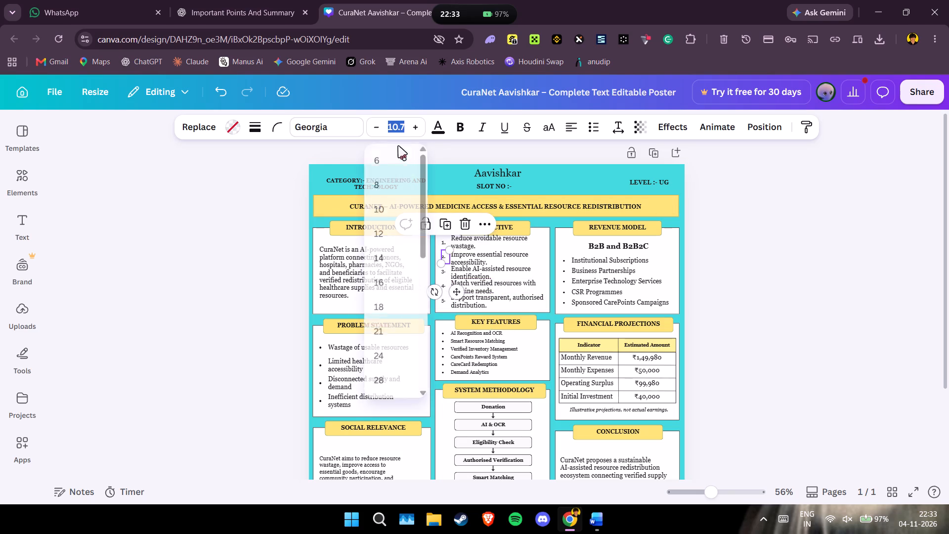
{"action": "left_click", "coordinate": [392, 261]}
{"action": "left_click", "coordinate": [447, 247]}
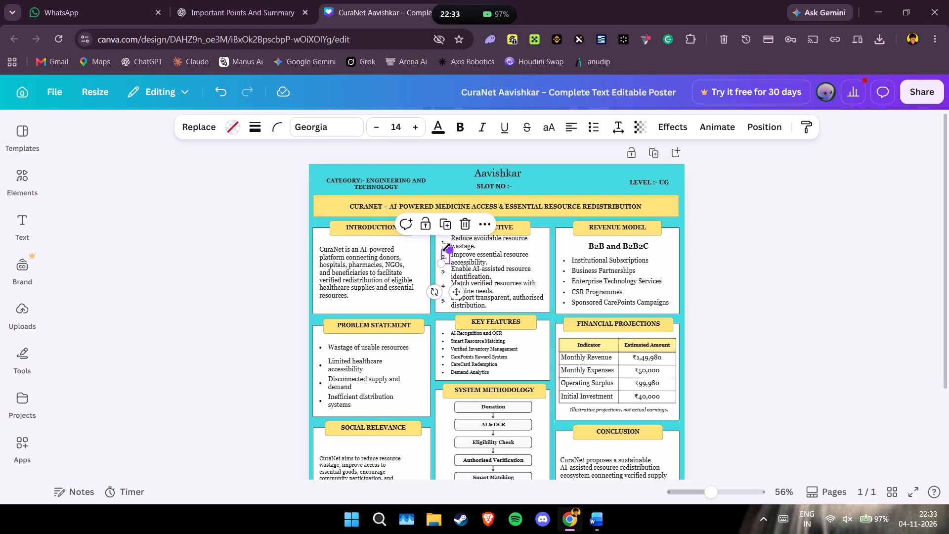
{"action": "left_click", "coordinate": [446, 239]}
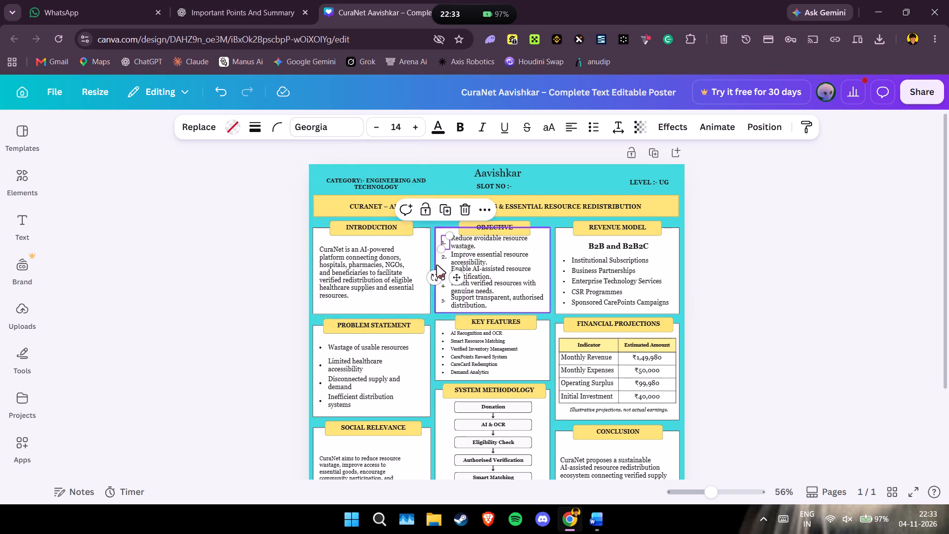
{"action": "left_click", "coordinate": [444, 270]}
{"action": "left_click", "coordinate": [389, 128]}
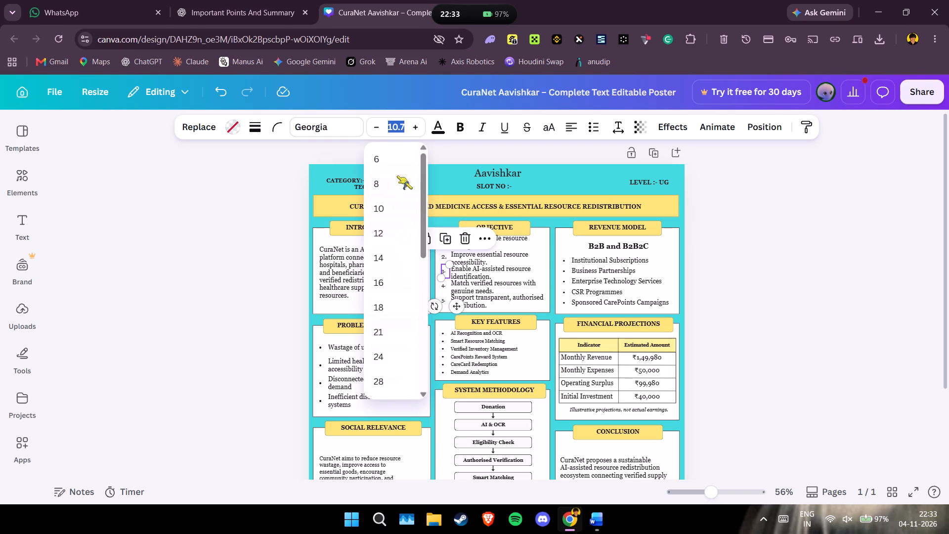
{"action": "left_click", "coordinate": [395, 259]}
{"action": "left_click", "coordinate": [449, 284]}
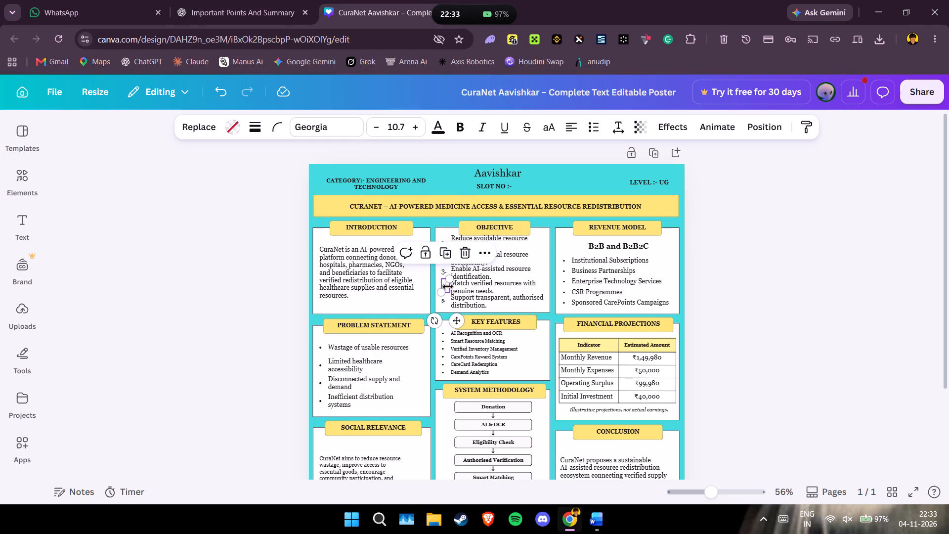
{"action": "left_click", "coordinate": [391, 128]}
{"action": "left_click", "coordinate": [386, 255]}
{"action": "left_click", "coordinate": [447, 302]}
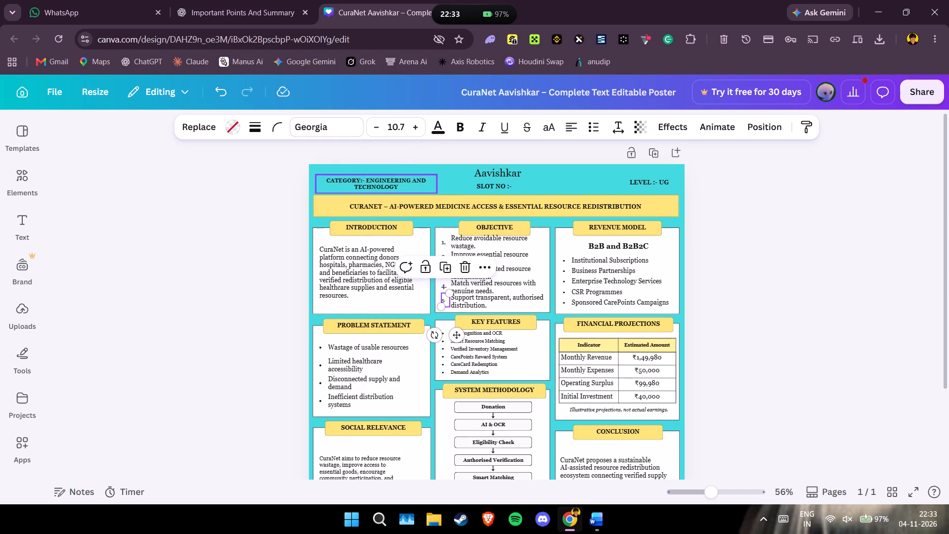
{"action": "left_click", "coordinate": [399, 123]}
{"action": "left_click", "coordinate": [389, 260]}
{"action": "left_click", "coordinate": [715, 280]}
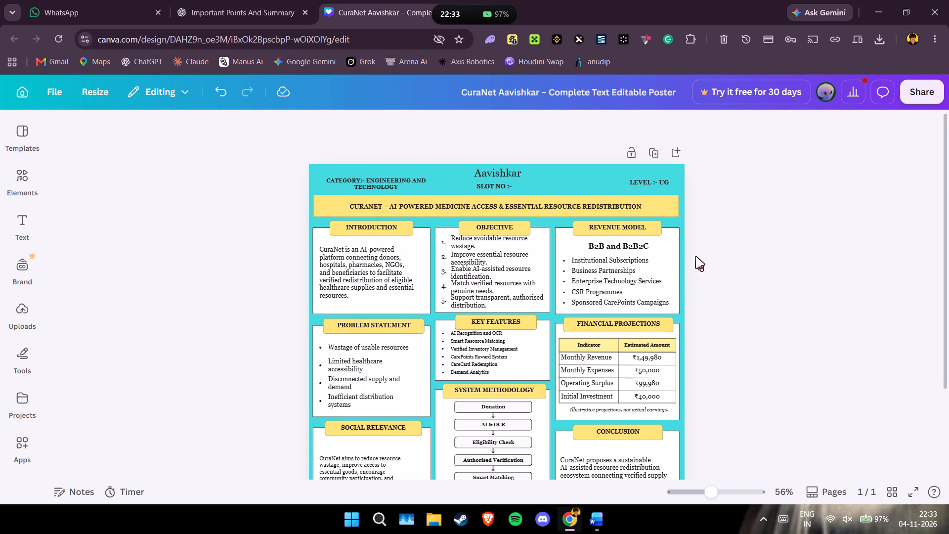
Shift the fifth Objective text, "Support transparent, authorised distribution.", slightly down from the fourth, keeping it aligned with the texts above.
{"action": "left_click", "coordinate": [504, 296]}
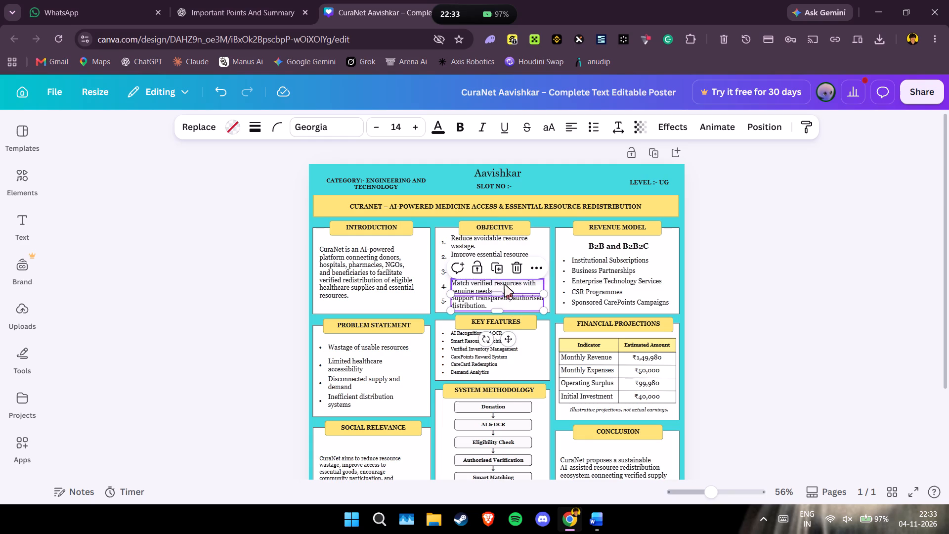
{"action": "left_click", "coordinate": [506, 285]}
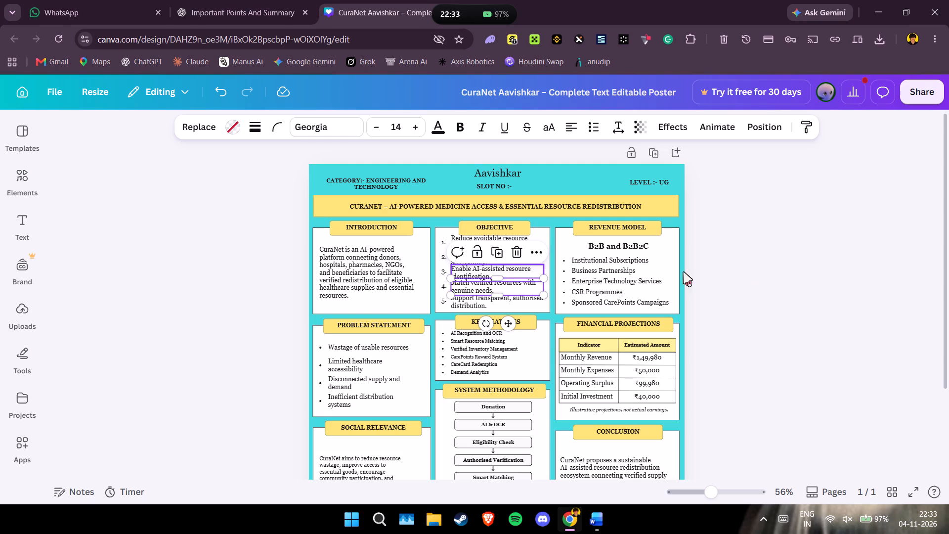
{"action": "left_click", "coordinate": [801, 258]}
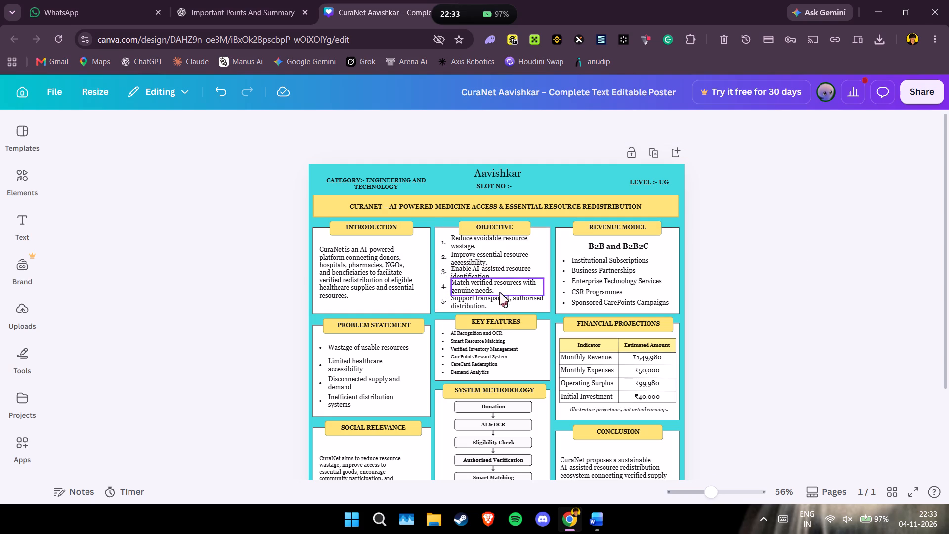
{"action": "left_click", "coordinate": [496, 303]}
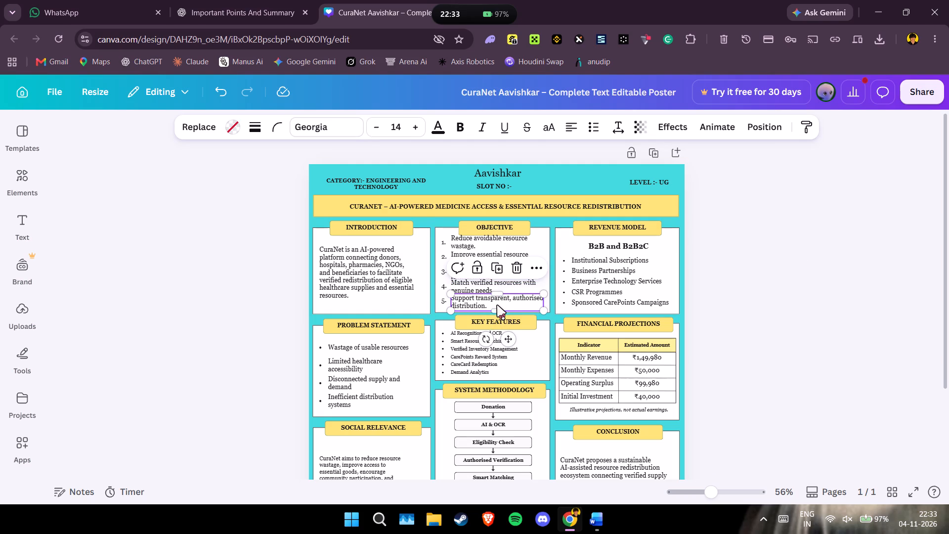
{"action": "left_click", "coordinate": [511, 301]}
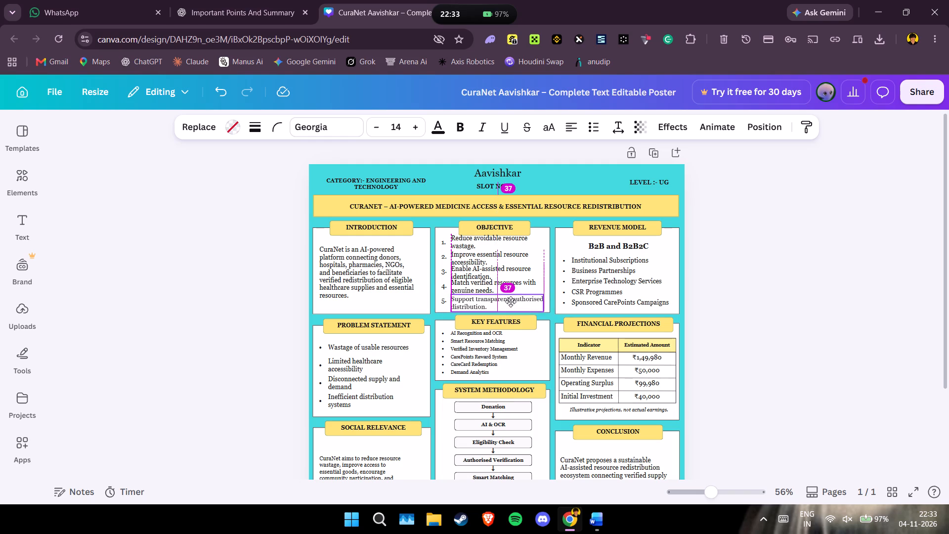
{"action": "left_click", "coordinate": [737, 294]}
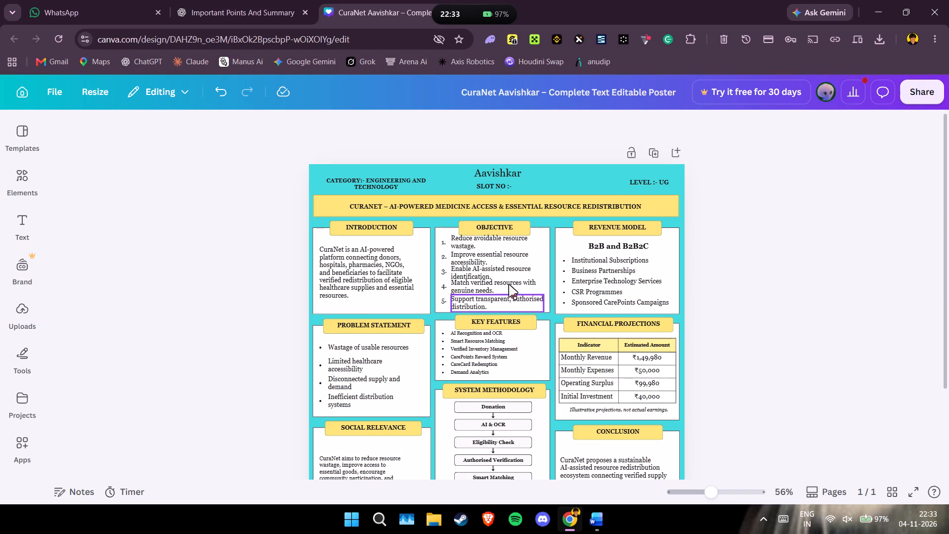
Reduce the first two Objective texts, on avoidable resource wastage and essential resource accessibility, to font size 12.
{"action": "right_click", "coordinate": [478, 237]}
{"action": "left_click", "coordinate": [394, 126]}
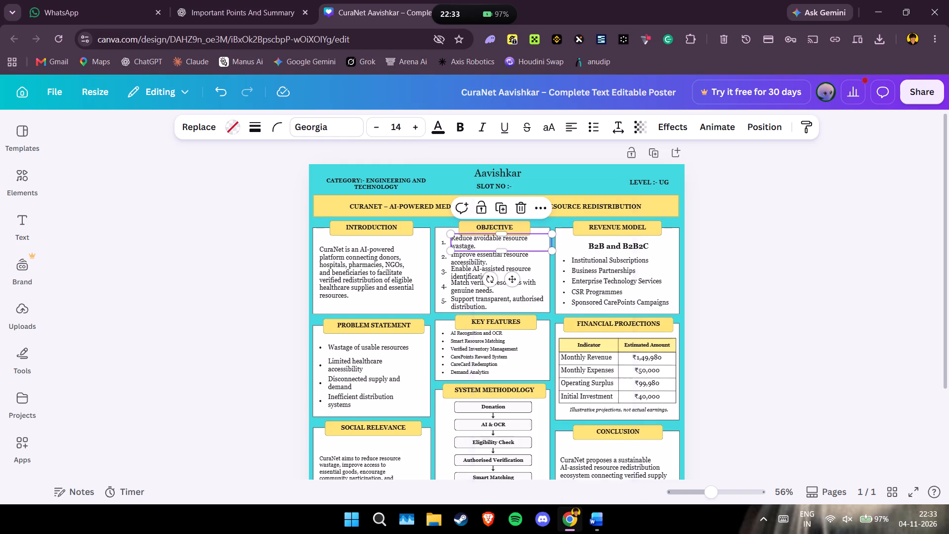
{"action": "left_click", "coordinate": [400, 126]}
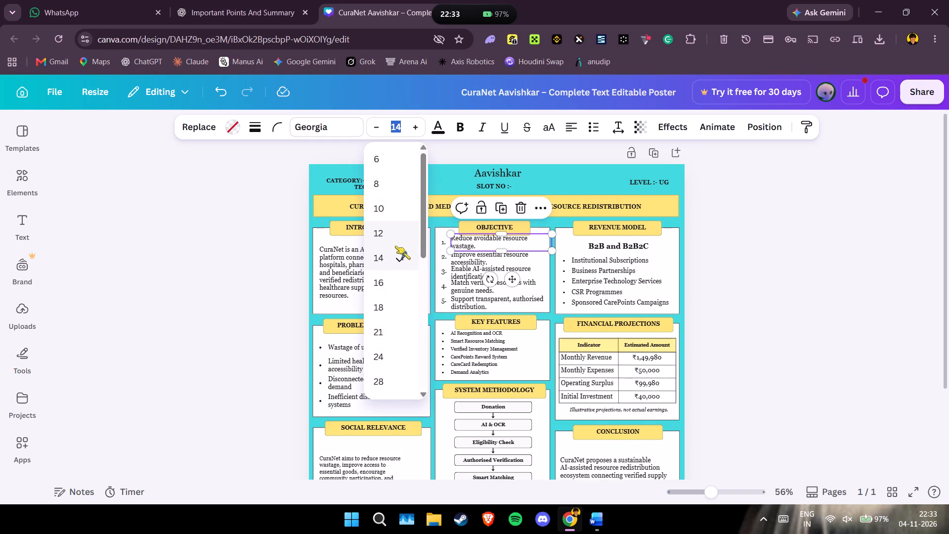
{"action": "left_click", "coordinate": [394, 226]}
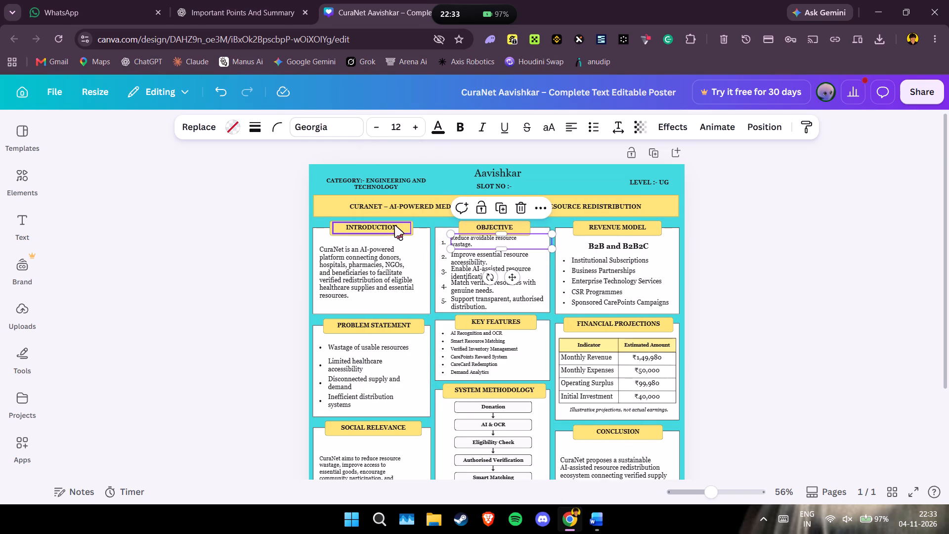
{"action": "left_click", "coordinate": [474, 260]}
{"action": "left_click", "coordinate": [396, 130]}
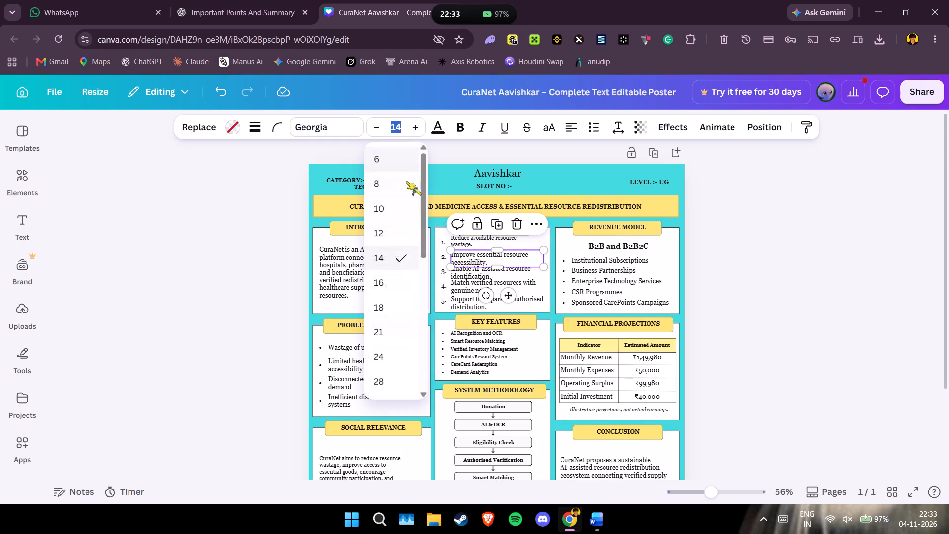
{"action": "left_click", "coordinate": [393, 241]}
Reduce the third to fifth Objective texts, from "Enable AI-assisted resource identification" to "Support transparent, authorised distribution", to font size 12.
{"action": "left_click", "coordinate": [466, 273]}
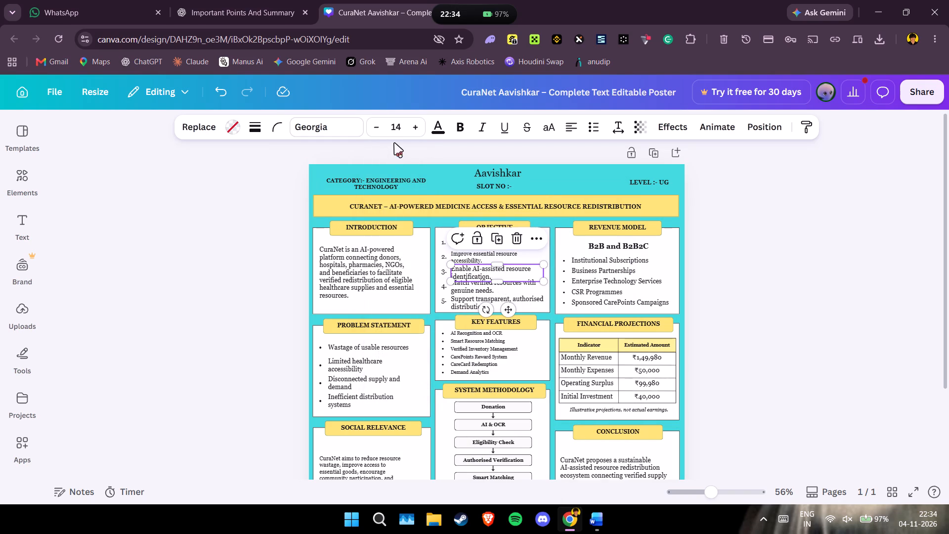
{"action": "left_click", "coordinate": [395, 129]}
{"action": "left_click", "coordinate": [394, 238]}
{"action": "left_click", "coordinate": [483, 292]}
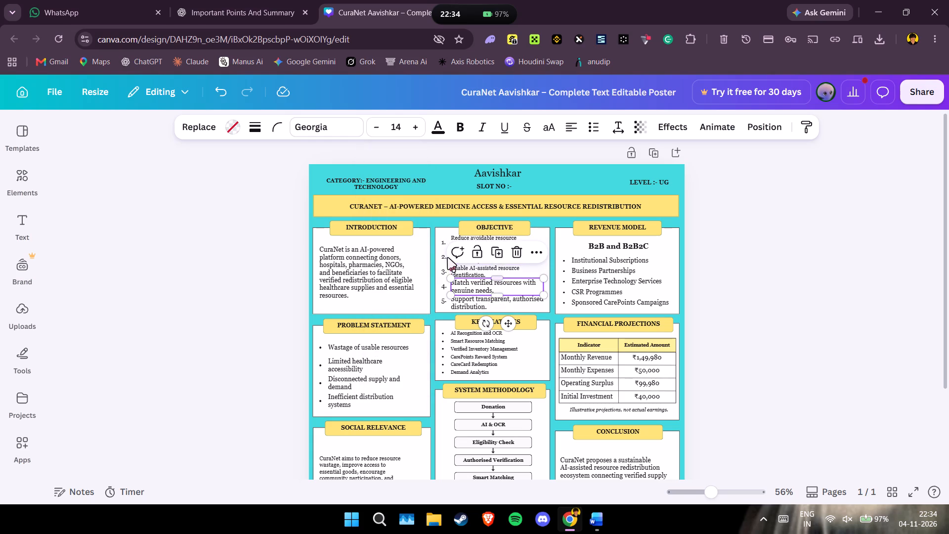
{"action": "left_click", "coordinate": [395, 125]}
{"action": "left_click", "coordinate": [395, 236]}
{"action": "left_click", "coordinate": [487, 306]}
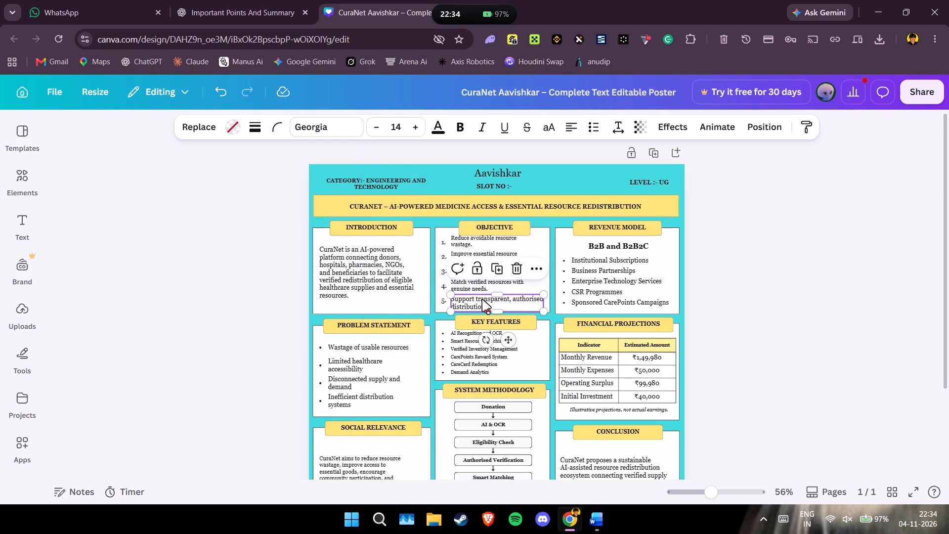
{"action": "left_click", "coordinate": [399, 123]}
{"action": "left_click", "coordinate": [391, 232]}
{"action": "left_click", "coordinate": [302, 264]}
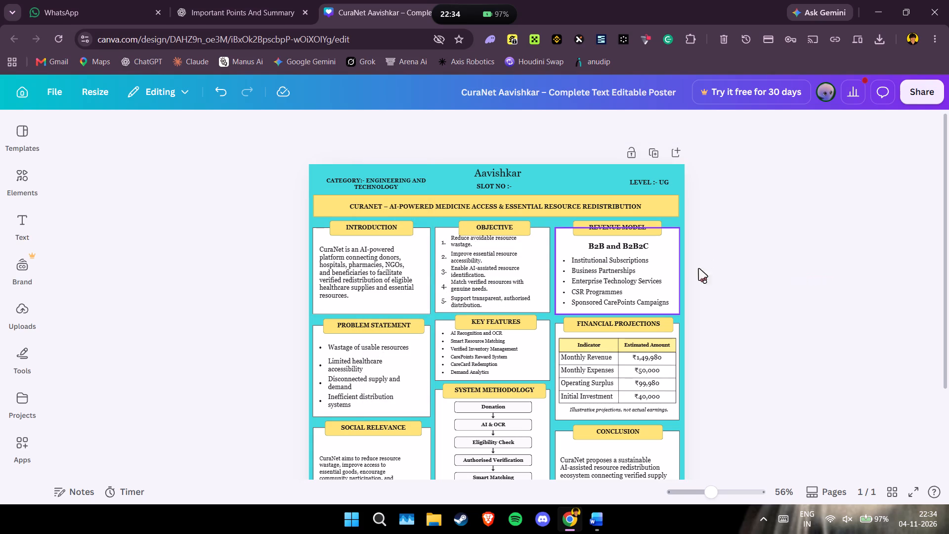
Set the Introduction paragraph to font size 16.
{"action": "left_click", "coordinate": [347, 259]}
{"action": "left_click", "coordinate": [395, 128]}
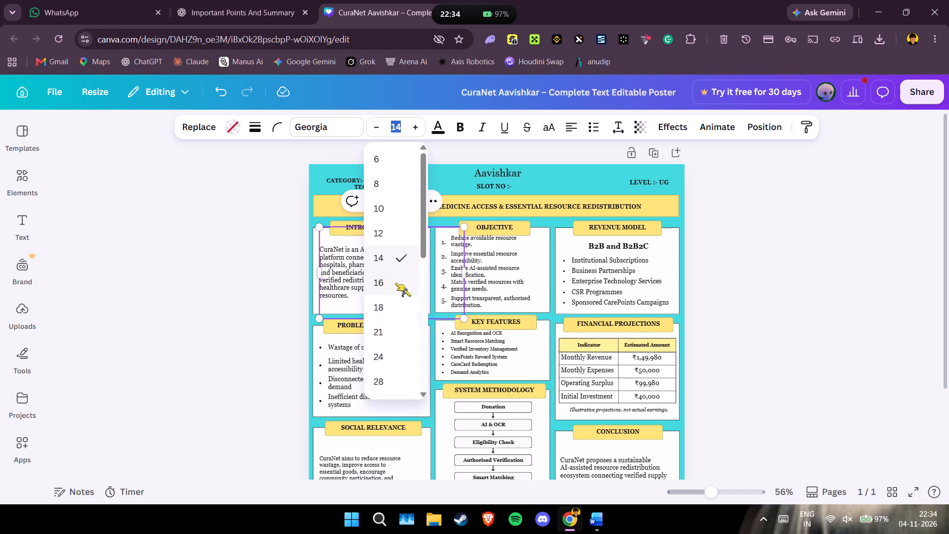
{"action": "left_click", "coordinate": [388, 287]}
{"action": "left_click", "coordinate": [791, 266]}
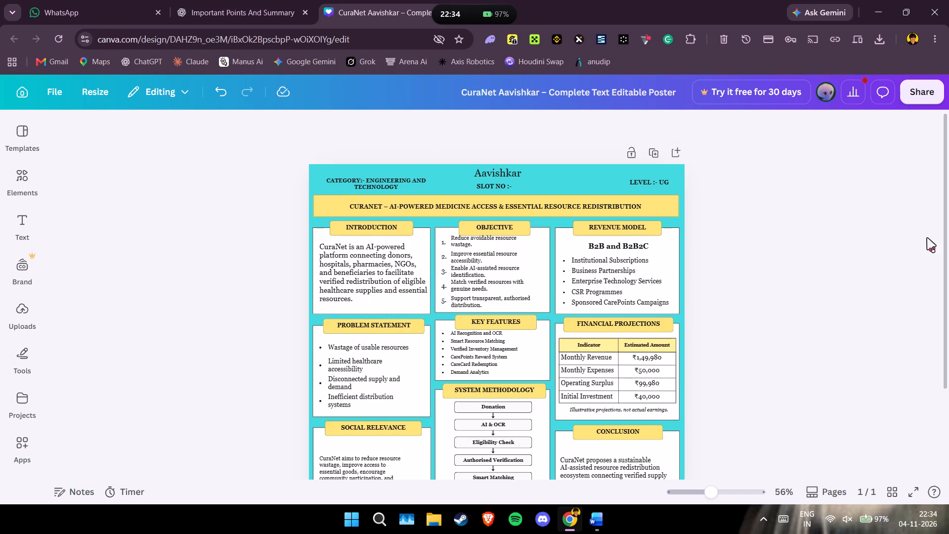
Set the first two Key Features texts, "AI Recognition and OCR" and "Smart Resource Matching", to font size 12.
{"action": "left_click", "coordinate": [501, 336]}
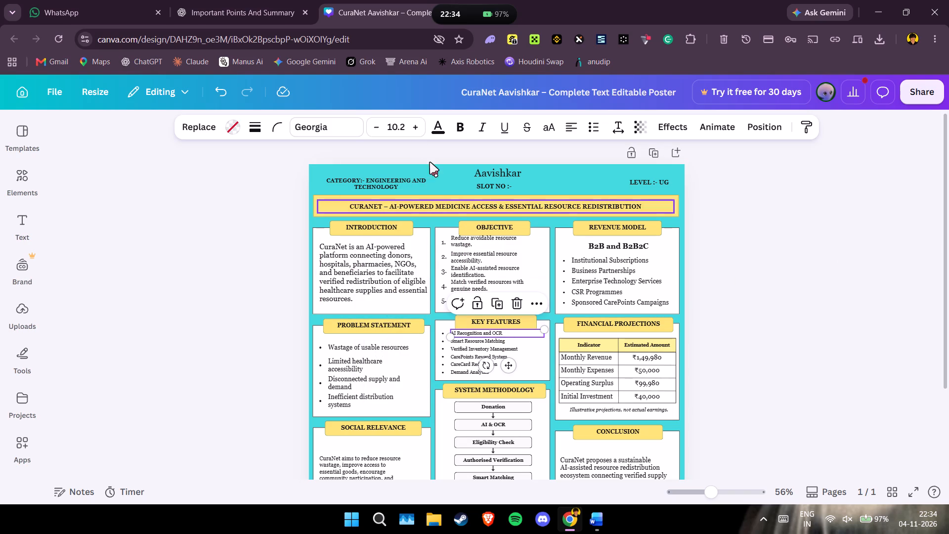
{"action": "left_click", "coordinate": [392, 127]}
{"action": "left_click", "coordinate": [397, 236]}
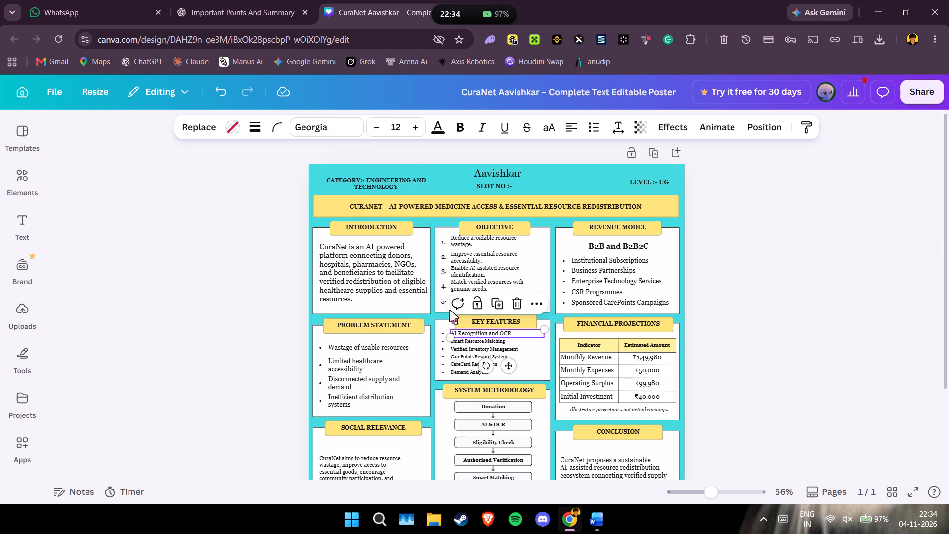
{"action": "left_click", "coordinate": [458, 345]}
{"action": "left_click", "coordinate": [472, 342]}
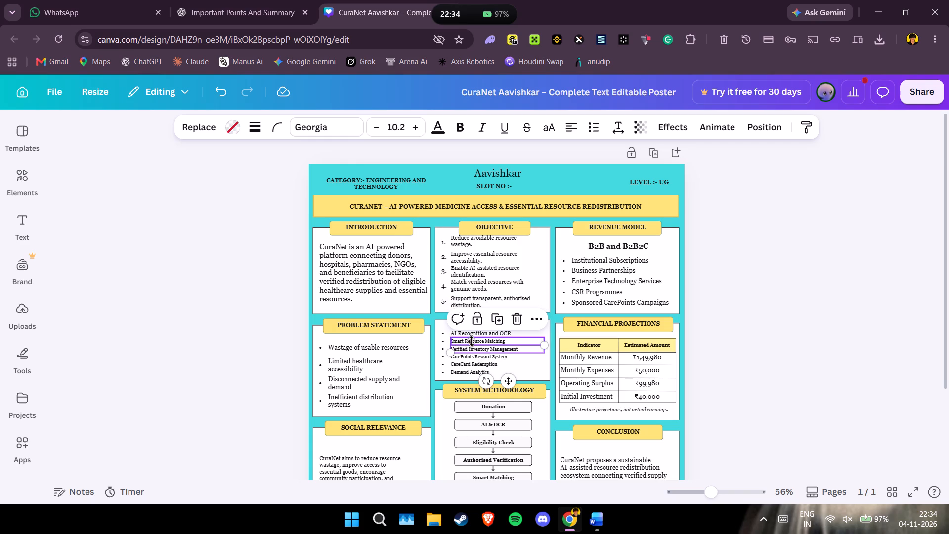
{"action": "left_click", "coordinate": [474, 346]}
{"action": "left_click", "coordinate": [496, 348]}
{"action": "left_click", "coordinate": [509, 341]}
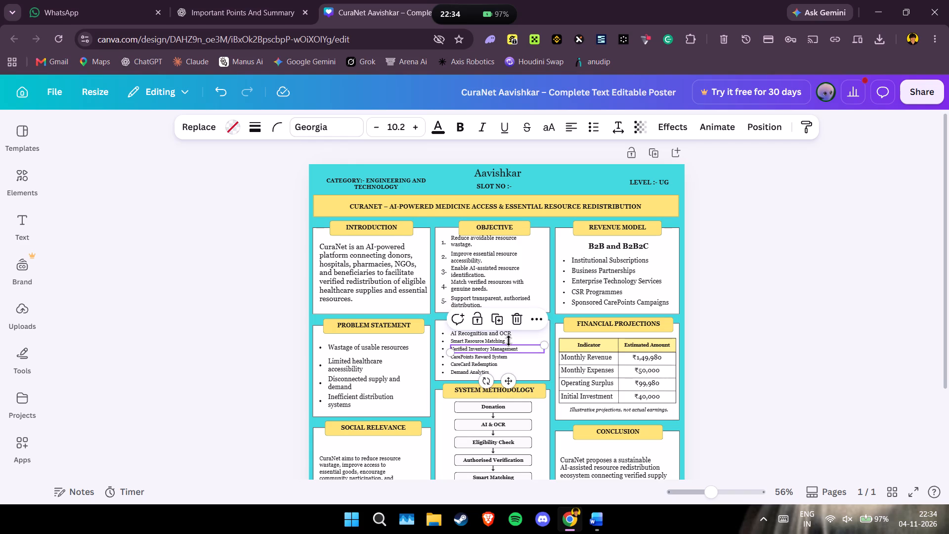
{"action": "left_click", "coordinate": [502, 342]}
{"action": "left_click", "coordinate": [491, 362]}
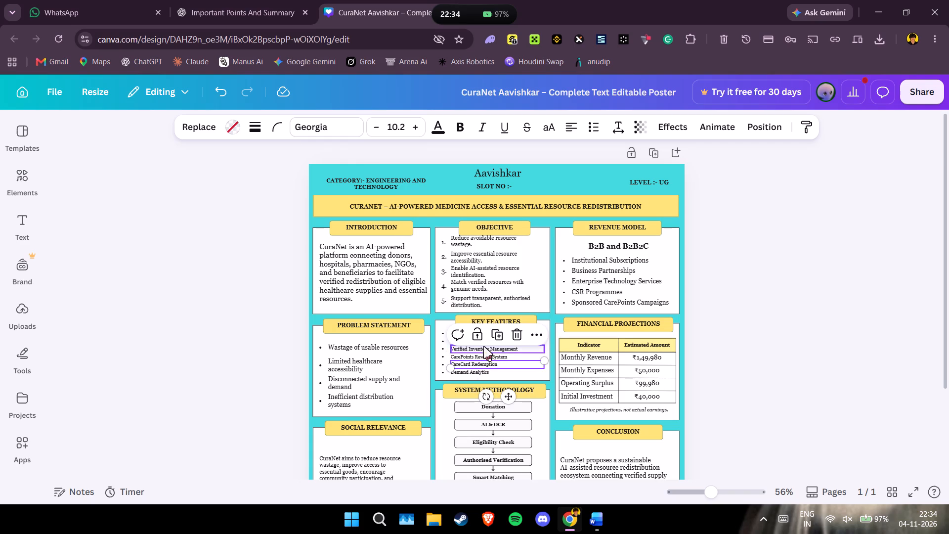
{"action": "left_click", "coordinate": [485, 348]}
{"action": "left_click", "coordinate": [487, 341]}
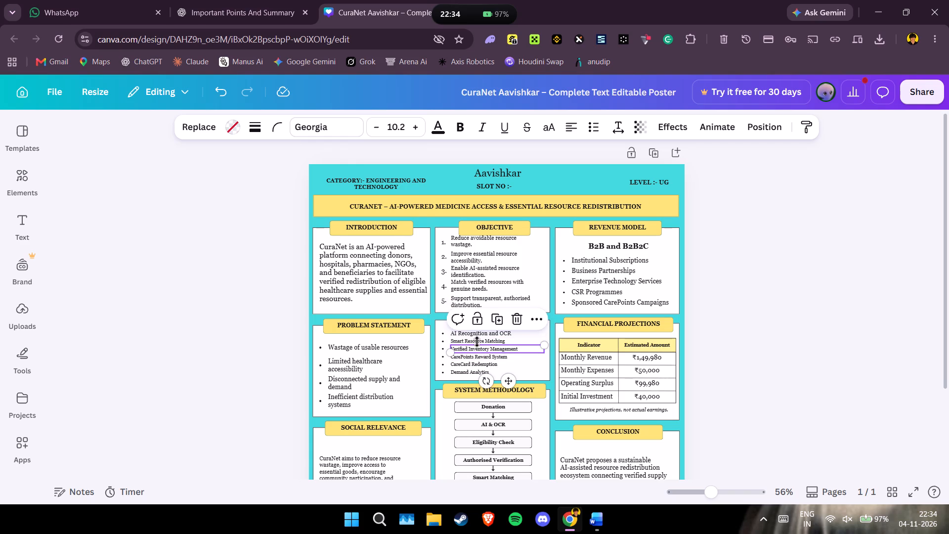
{"action": "left_click", "coordinate": [467, 339]}
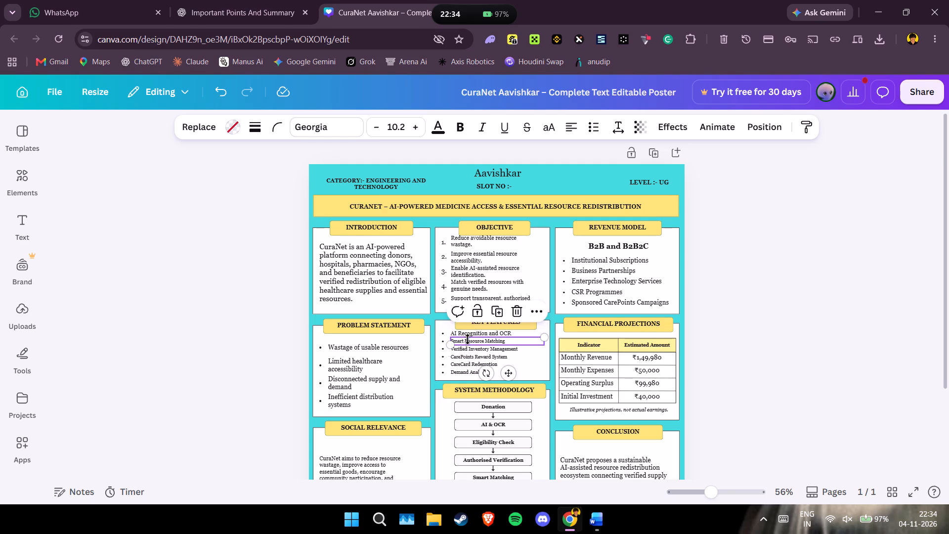
{"action": "left_click", "coordinate": [392, 126]}
{"action": "left_click", "coordinate": [403, 230]}
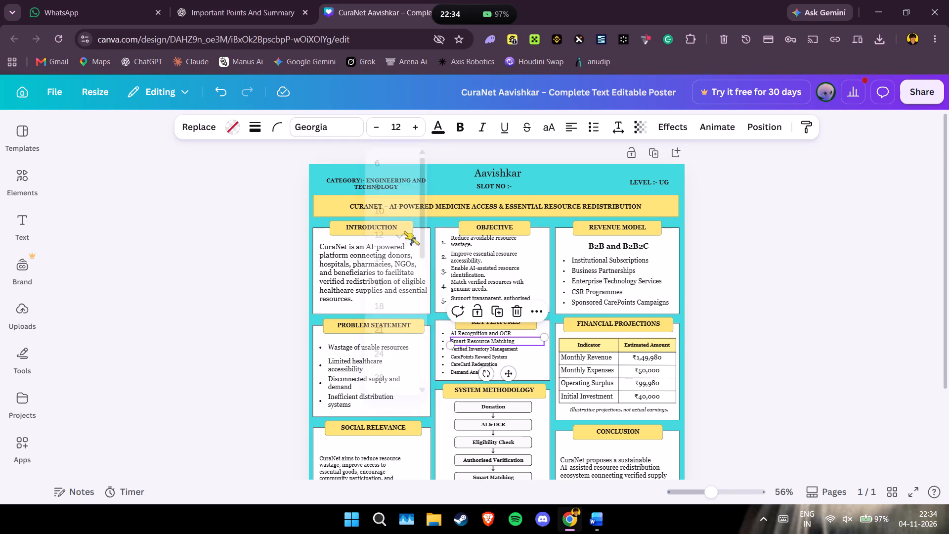
Set the Key Features texts "Verified Inventory Management" and "CarePoints Reward System" to font size 12.
{"action": "left_click", "coordinate": [470, 351]}
{"action": "left_click", "coordinate": [394, 126]}
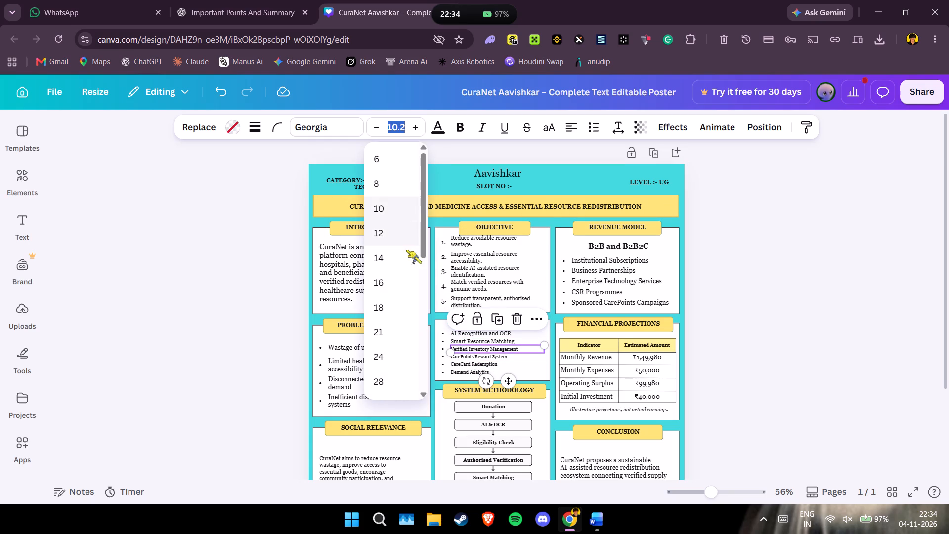
{"action": "left_click", "coordinate": [391, 235]}
{"action": "left_click", "coordinate": [475, 359]}
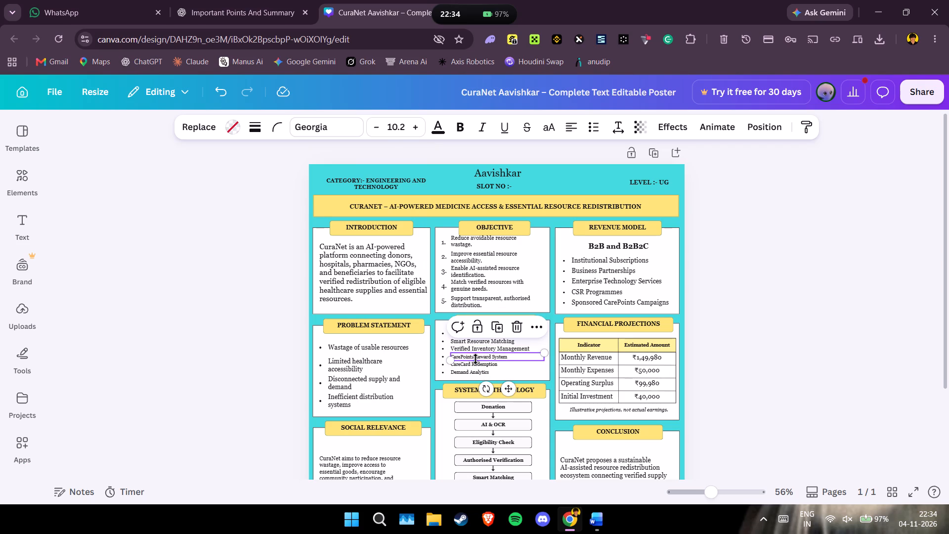
{"action": "left_click", "coordinate": [397, 125]}
{"action": "left_click", "coordinate": [389, 240]}
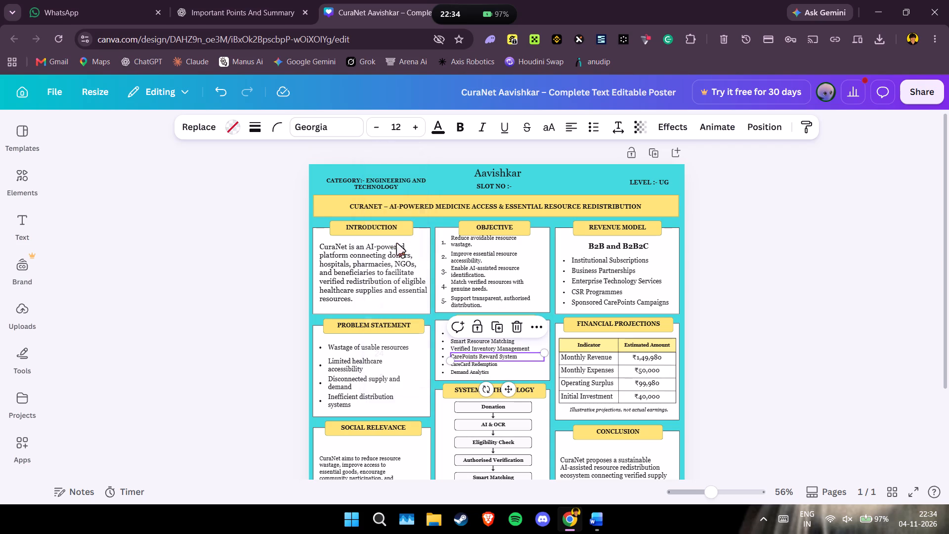
Set the Key Features texts "CareCard Redemption" and "Demand Analytics" to font size 12.
{"action": "left_click", "coordinate": [471, 366]}
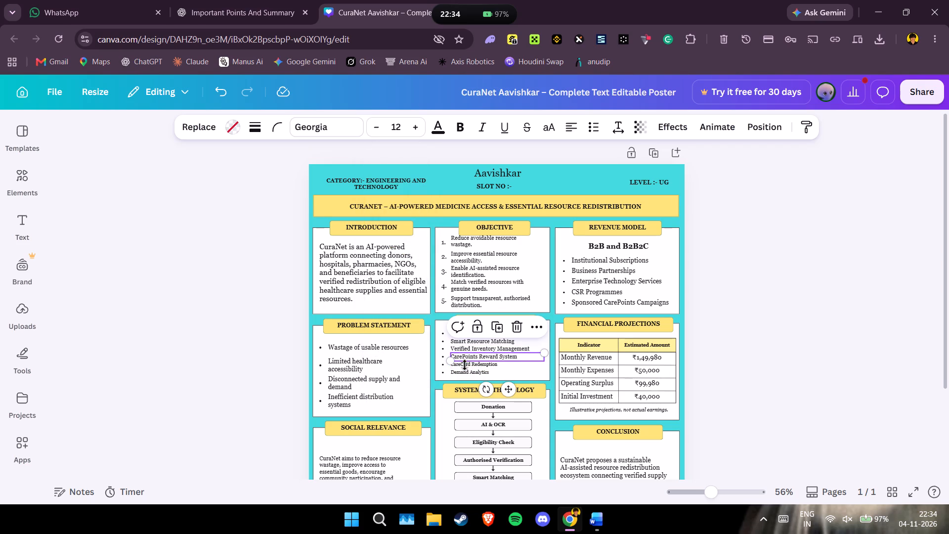
{"action": "left_click", "coordinate": [466, 364]}
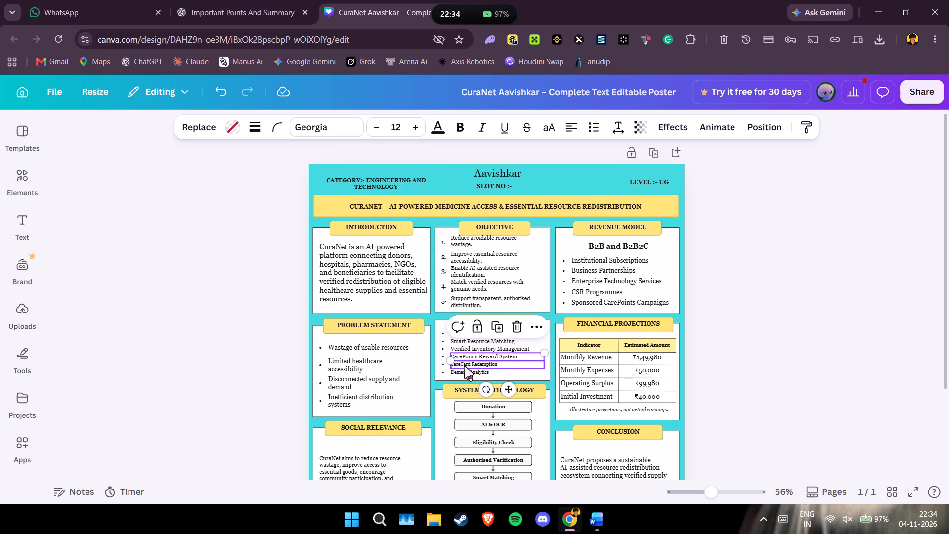
{"action": "left_click", "coordinate": [465, 367]}
{"action": "left_click", "coordinate": [389, 129]}
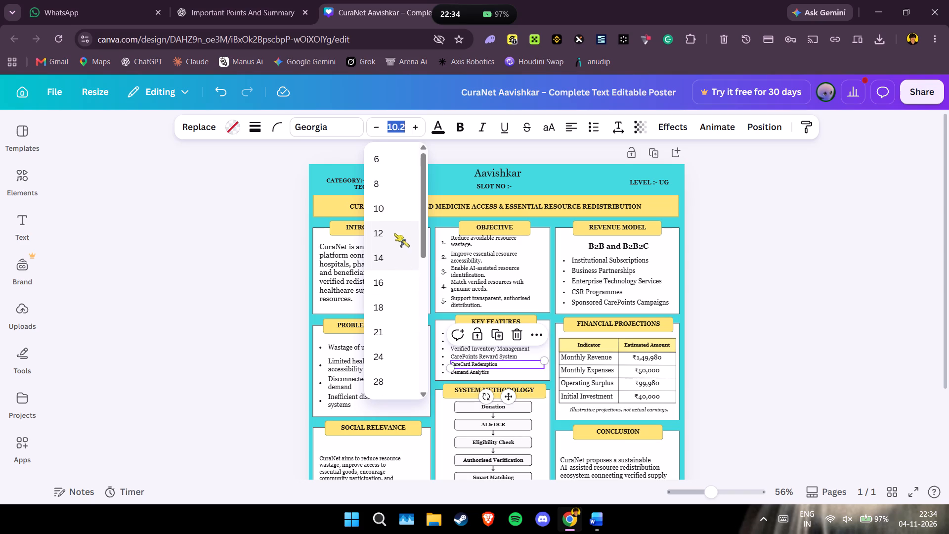
{"action": "left_click", "coordinate": [394, 234]}
{"action": "left_click", "coordinate": [470, 375]}
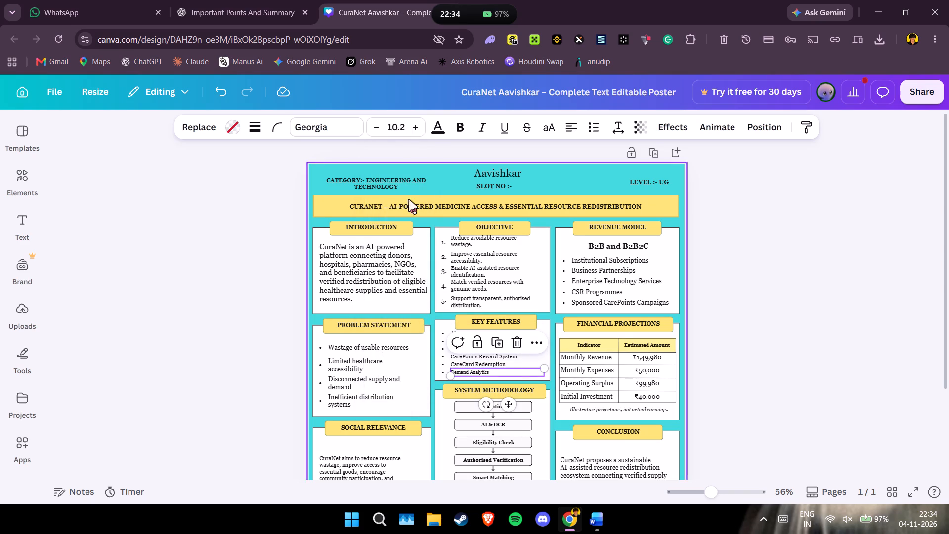
{"action": "left_click", "coordinate": [398, 130]}
{"action": "left_click", "coordinate": [395, 229]}
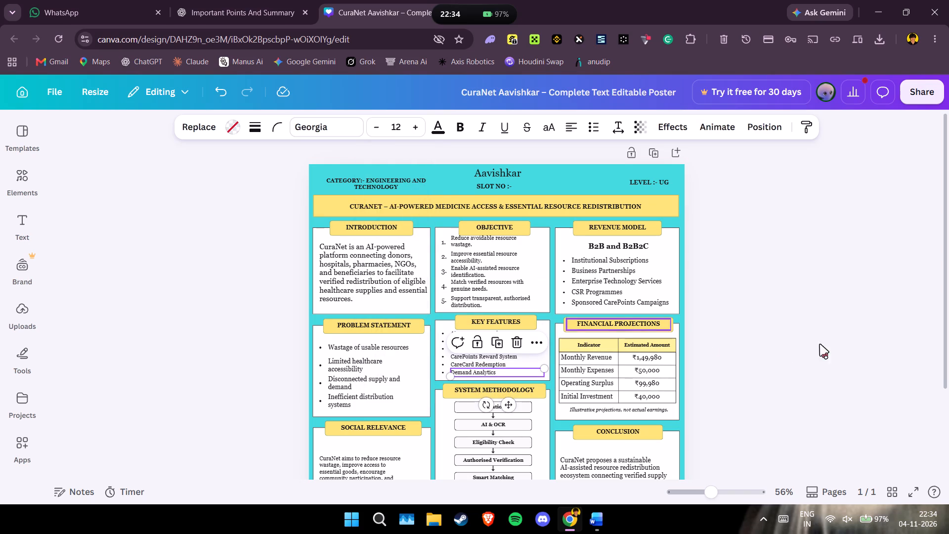
{"action": "left_click", "coordinate": [827, 342]}
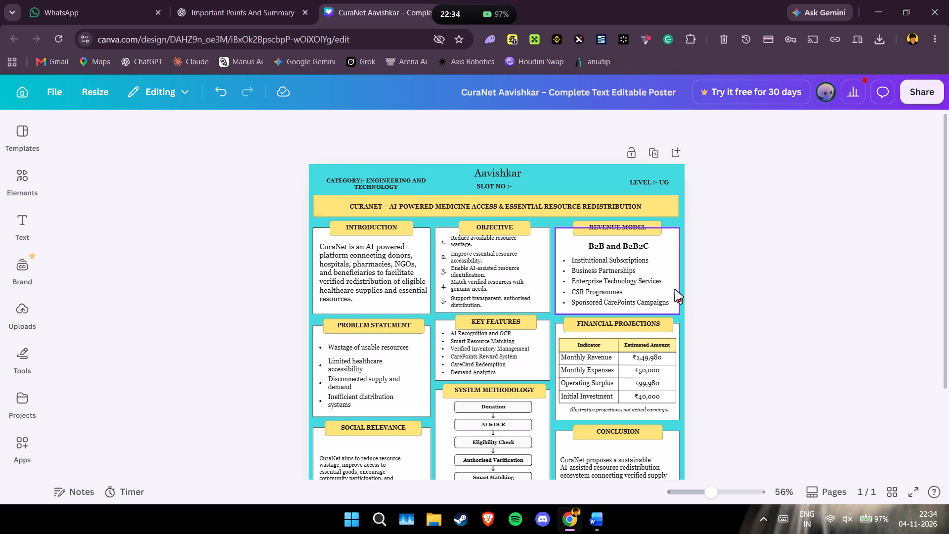
Set the Social Relevance paragraph to font size 16 and slightly adjust the bottom edge of its text box.
{"action": "scroll", "coordinate": [454, 291], "scroll_direction": "down", "scroll_amount": 1}
{"action": "left_click", "coordinate": [399, 342]}
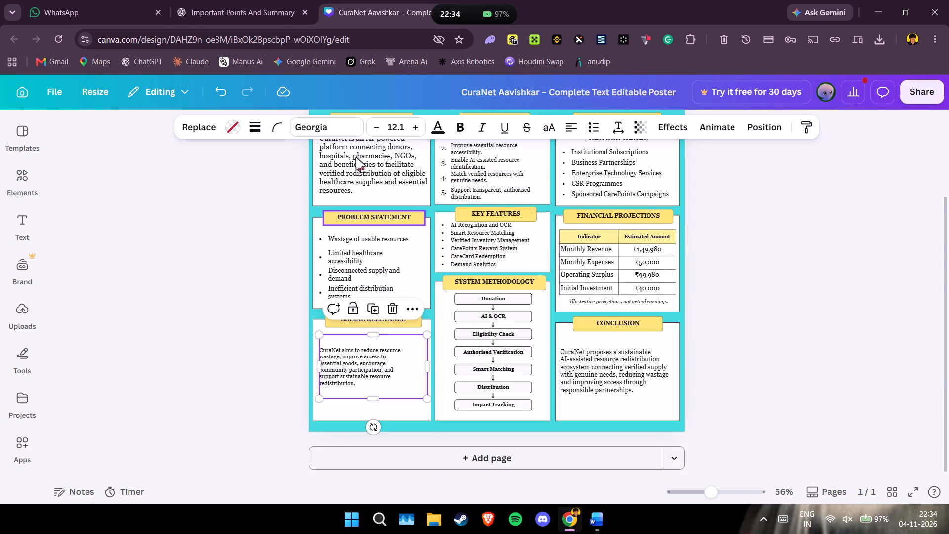
{"action": "left_click", "coordinate": [392, 128]}
{"action": "left_click", "coordinate": [400, 254]}
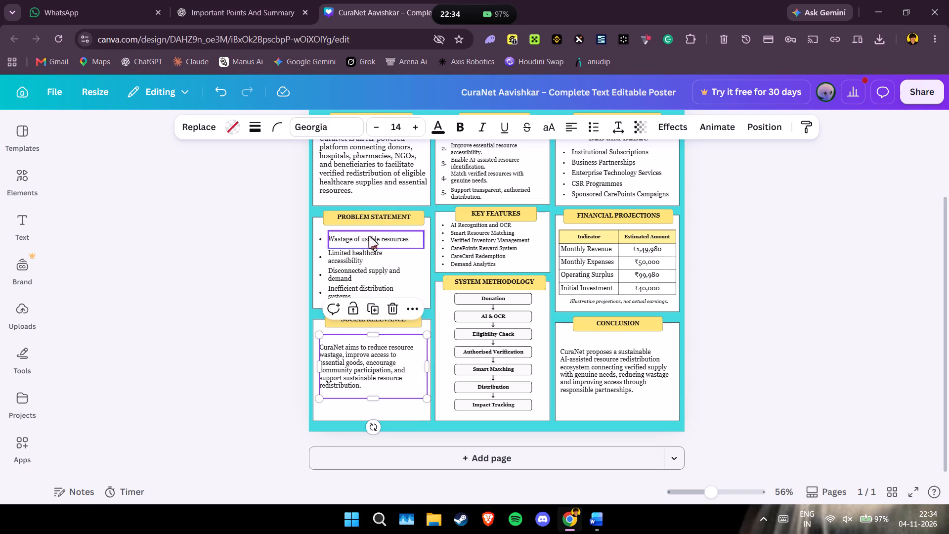
{"action": "left_click", "coordinate": [396, 131]}
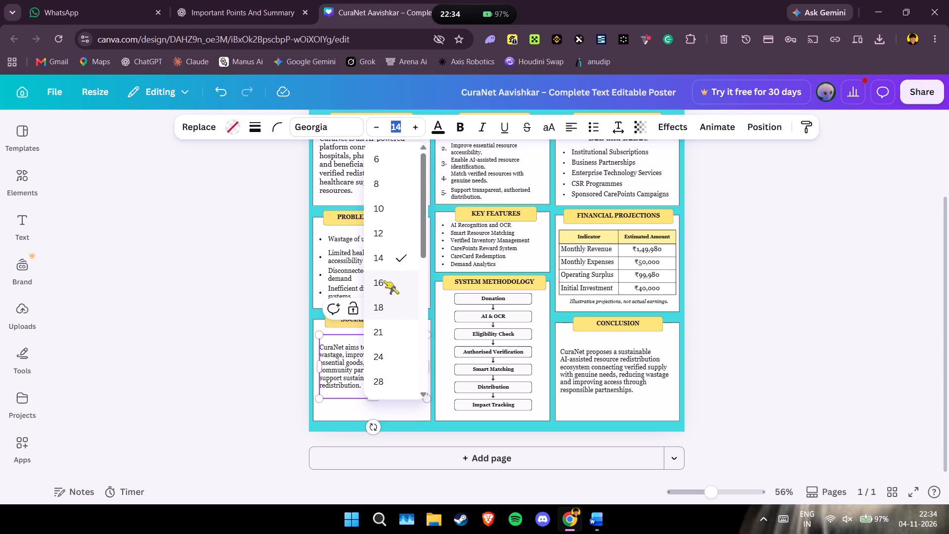
{"action": "left_click", "coordinate": [384, 280]}
{"action": "left_click", "coordinate": [820, 306]}
{"action": "left_click", "coordinate": [351, 357]}
{"action": "left_click_drag", "start_coordinate": [370, 400], "coordinate": [371, 406]}
{"action": "left_click_drag", "start_coordinate": [862, 311], "coordinate": [852, 311]}
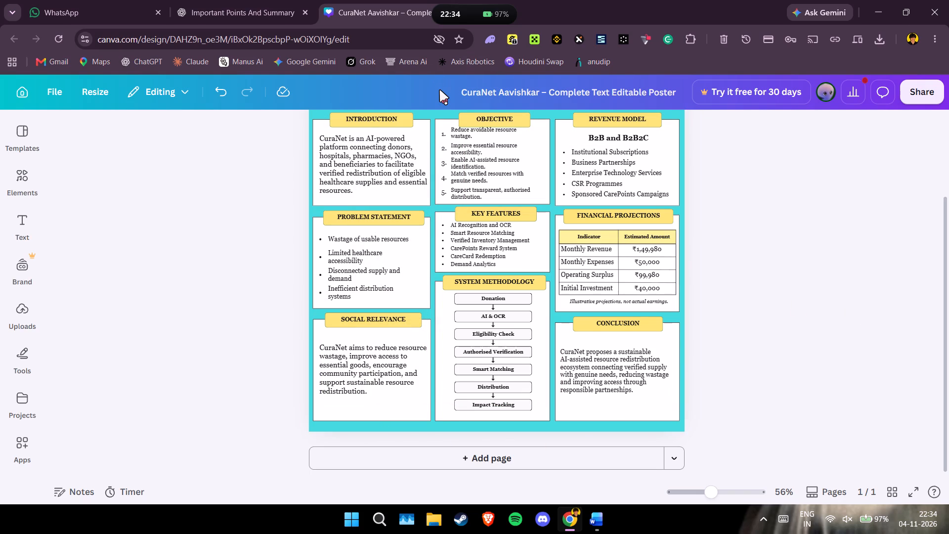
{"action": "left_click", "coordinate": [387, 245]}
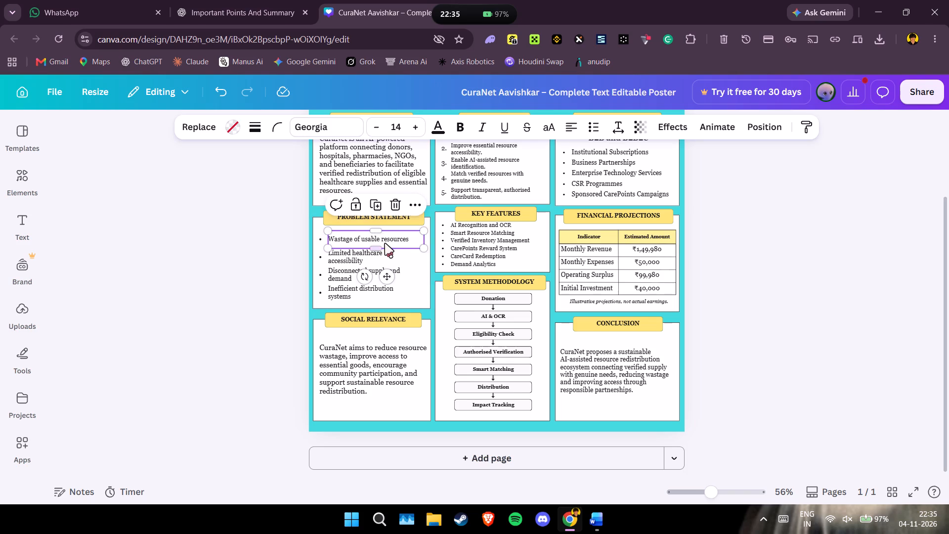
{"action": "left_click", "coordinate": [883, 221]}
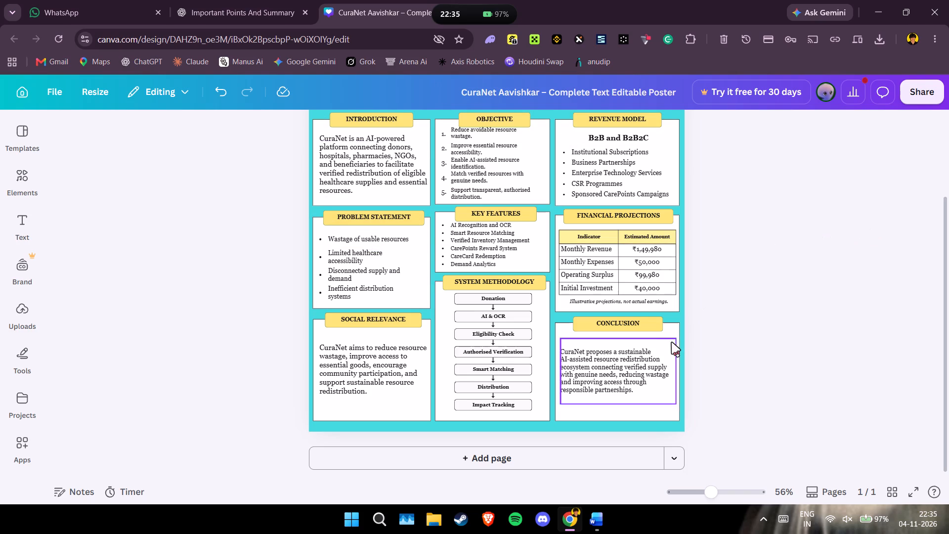
Increase the Conclusion paragraph's font size by two points.
{"action": "left_click", "coordinate": [604, 365]}
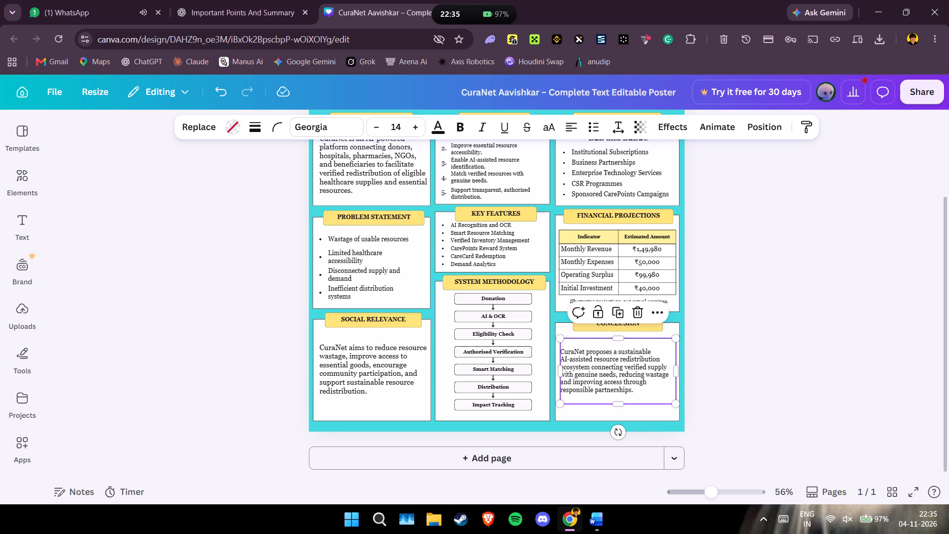
{"action": "double_click", "coordinate": [411, 127]}
{"action": "left_click", "coordinate": [856, 217]}
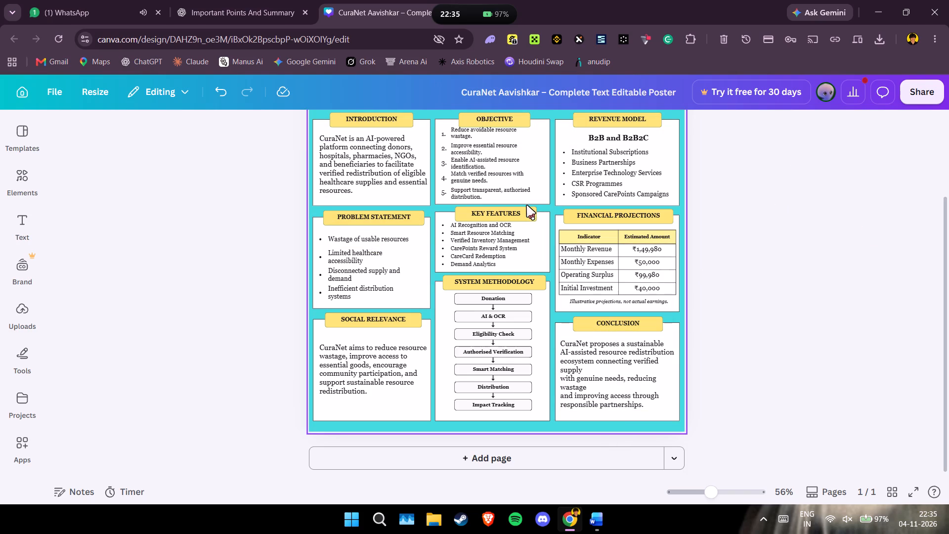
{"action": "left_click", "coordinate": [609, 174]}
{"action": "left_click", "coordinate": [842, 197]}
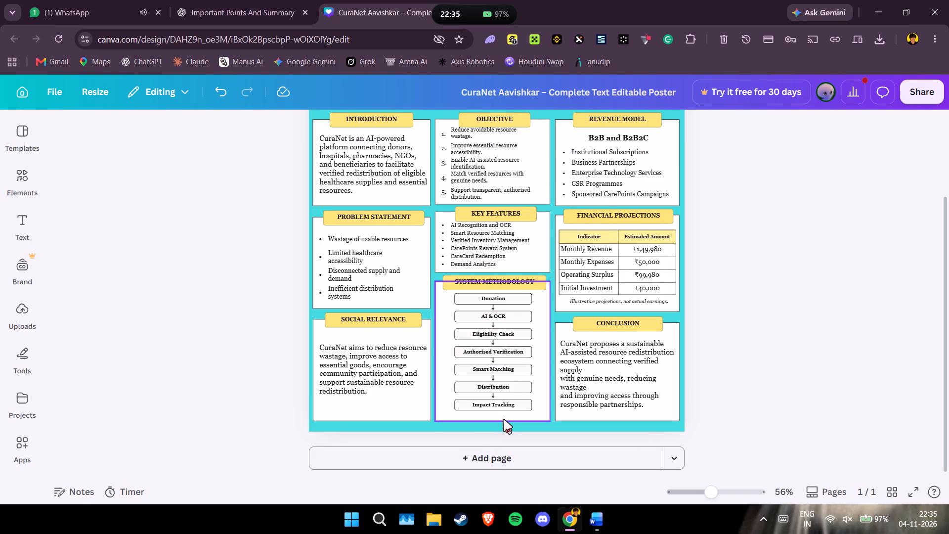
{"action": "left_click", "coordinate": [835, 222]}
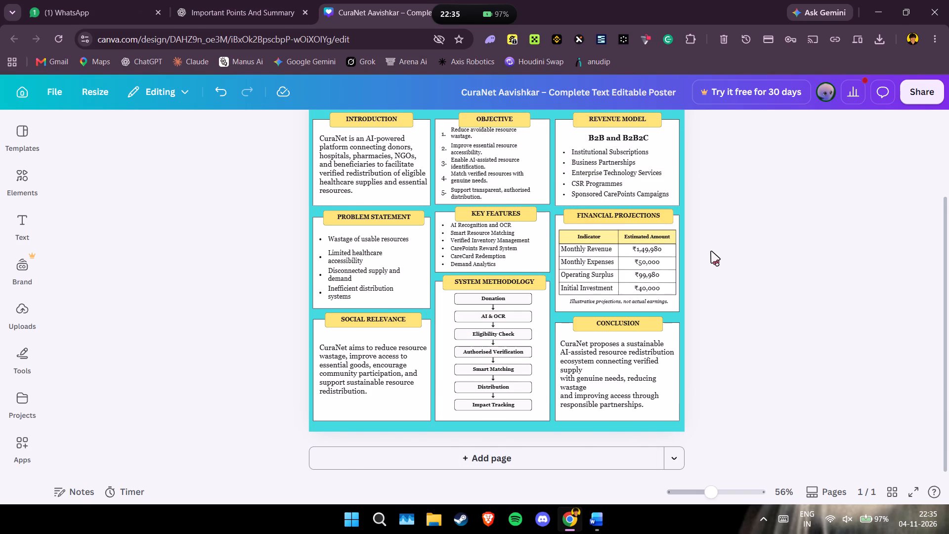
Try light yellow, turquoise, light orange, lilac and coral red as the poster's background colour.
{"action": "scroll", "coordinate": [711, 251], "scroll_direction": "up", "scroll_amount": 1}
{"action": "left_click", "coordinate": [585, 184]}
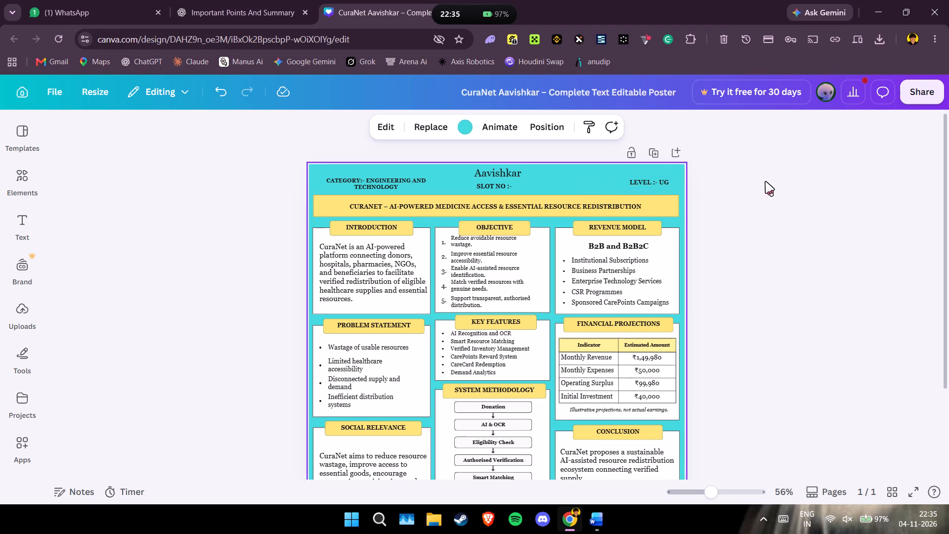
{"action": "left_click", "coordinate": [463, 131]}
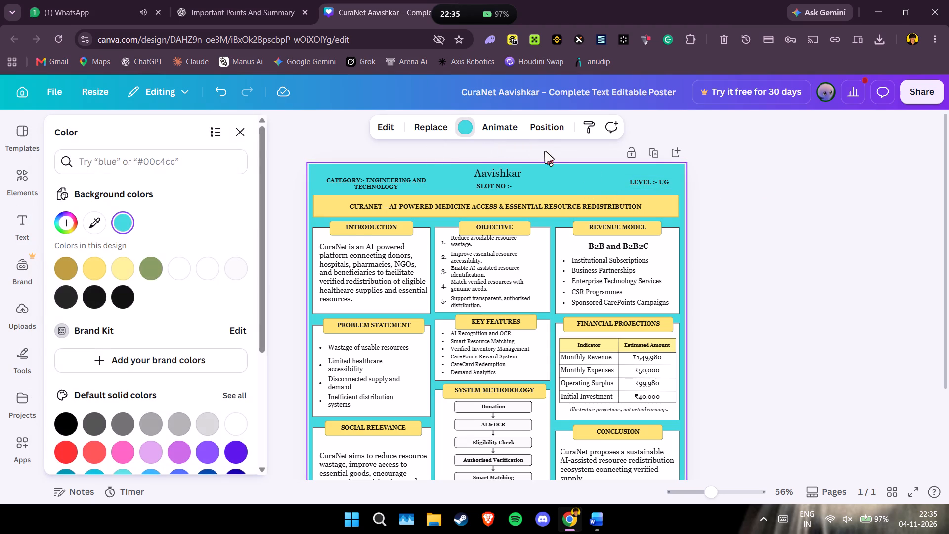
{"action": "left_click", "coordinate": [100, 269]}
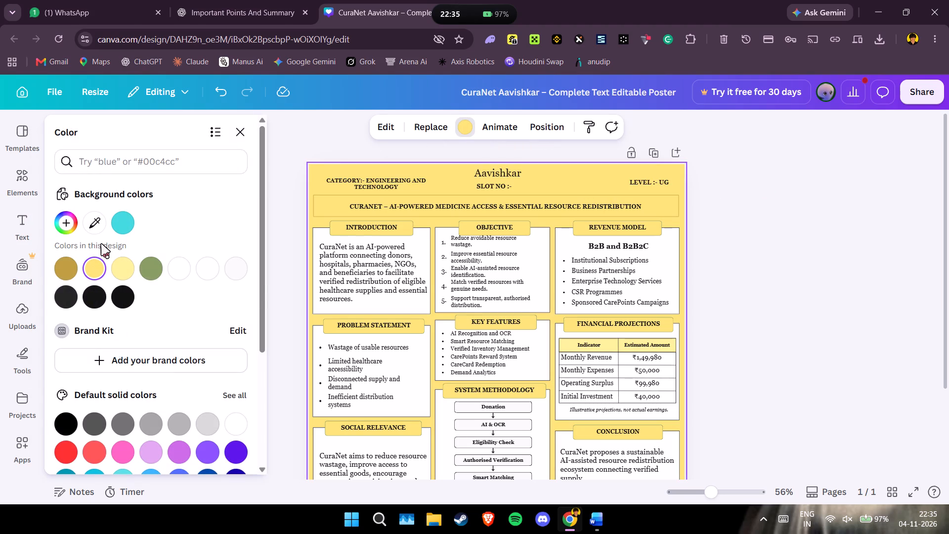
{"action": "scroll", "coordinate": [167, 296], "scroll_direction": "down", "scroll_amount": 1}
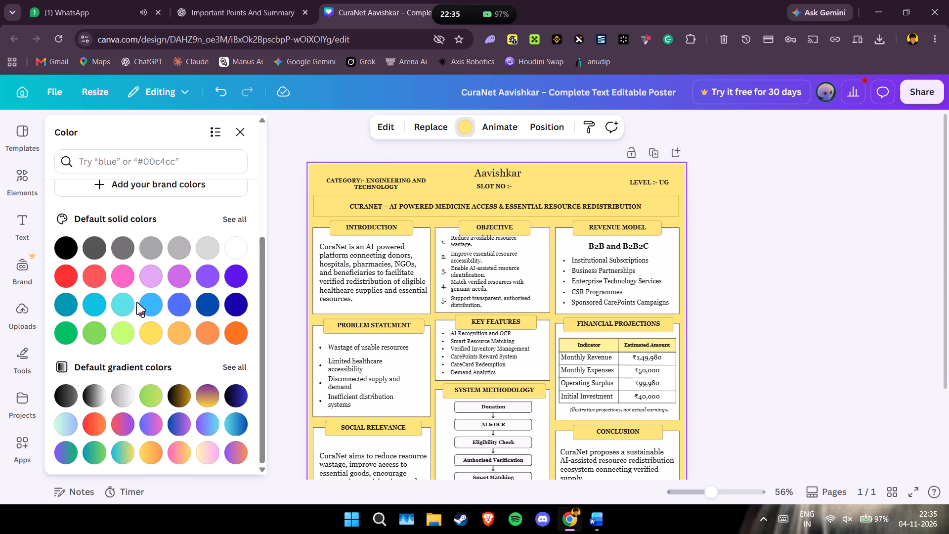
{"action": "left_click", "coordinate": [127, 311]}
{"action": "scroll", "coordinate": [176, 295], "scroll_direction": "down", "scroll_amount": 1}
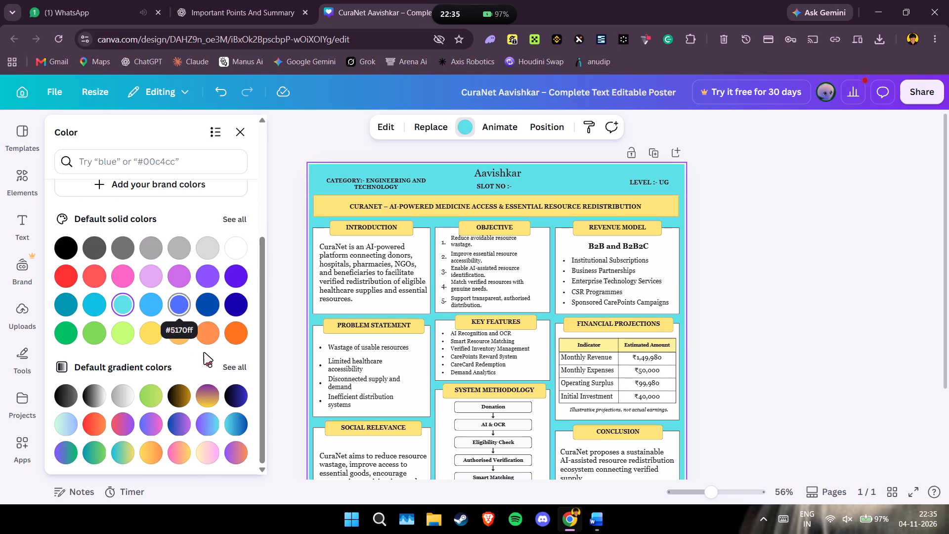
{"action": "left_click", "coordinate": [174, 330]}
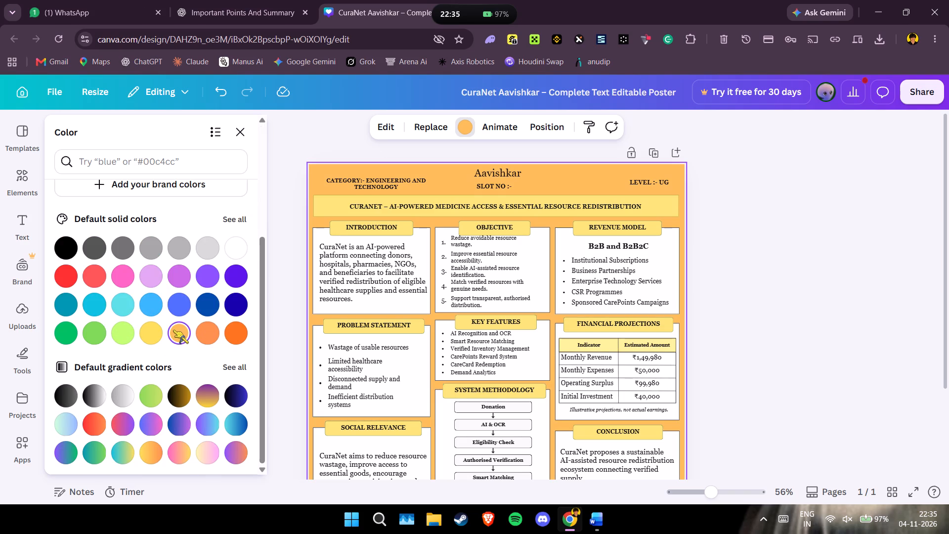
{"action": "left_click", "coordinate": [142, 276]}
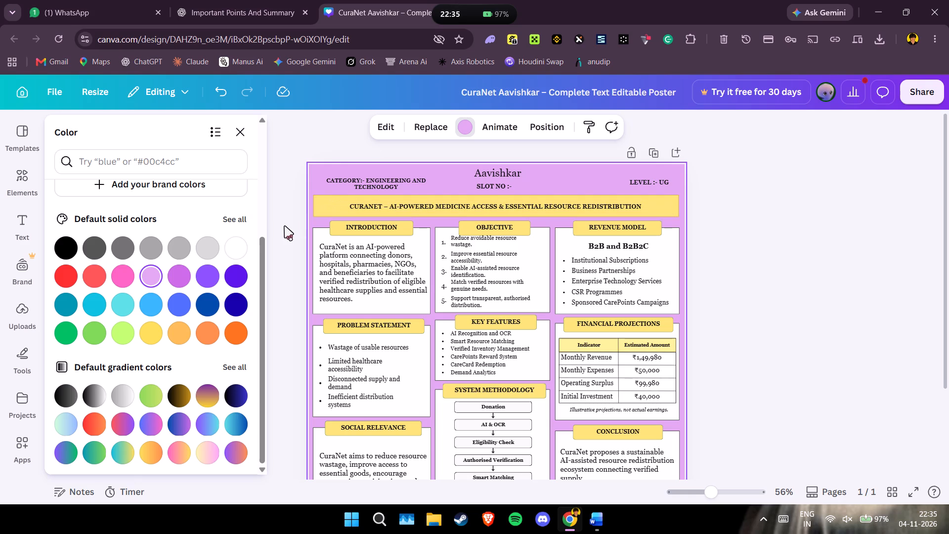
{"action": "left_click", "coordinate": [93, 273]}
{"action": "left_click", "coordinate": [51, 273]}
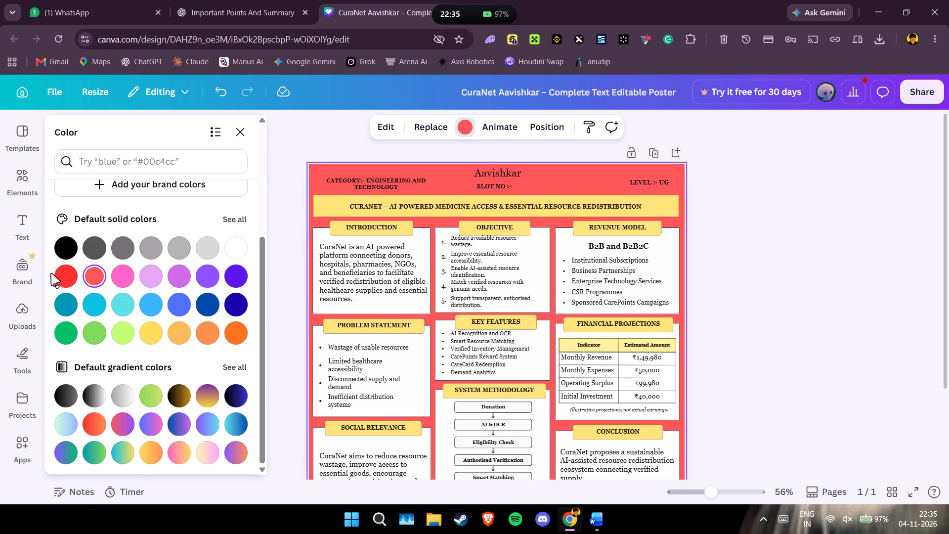
Set the poster background to the yellow from the default solid colours.
{"action": "left_click", "coordinate": [150, 332]}
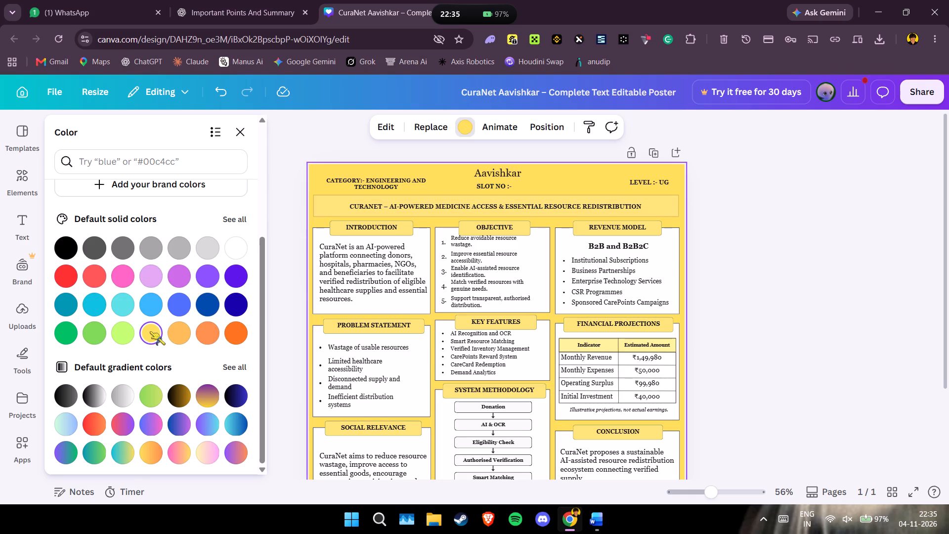
Fill the frame behind the "CuraNet – AI-Powered Medicine Access" title with the light turquoise default solid colour.
{"action": "left_click", "coordinate": [333, 208]}
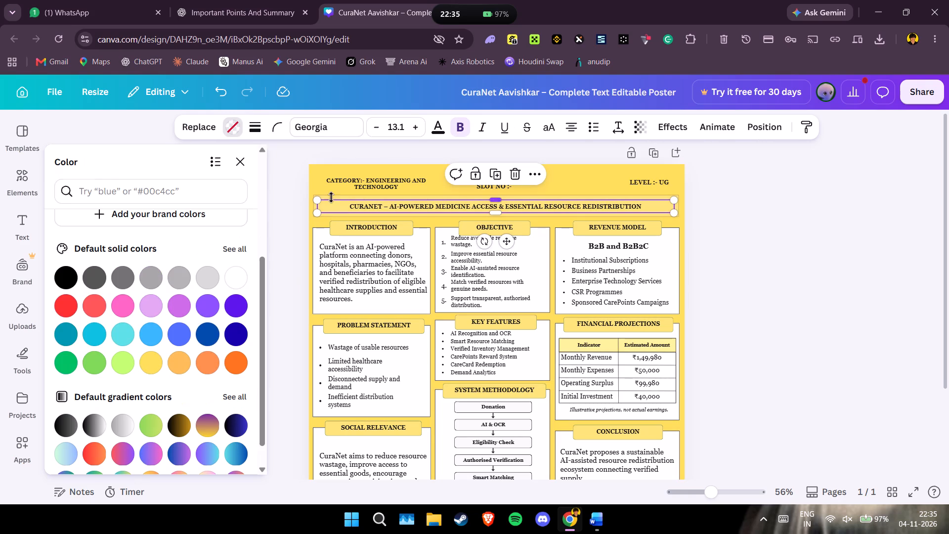
{"action": "left_click", "coordinate": [663, 195]}
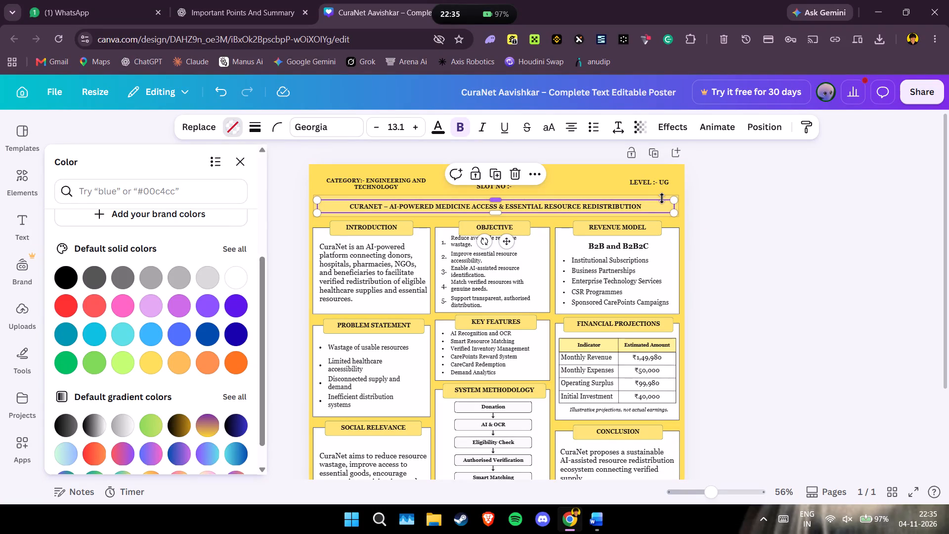
{"action": "left_click", "coordinate": [662, 195]}
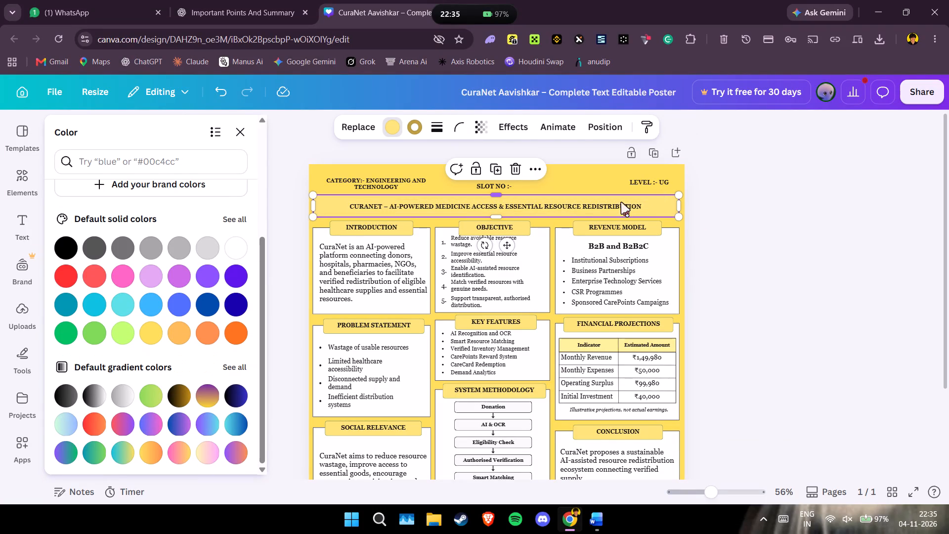
{"action": "left_click", "coordinate": [121, 311]}
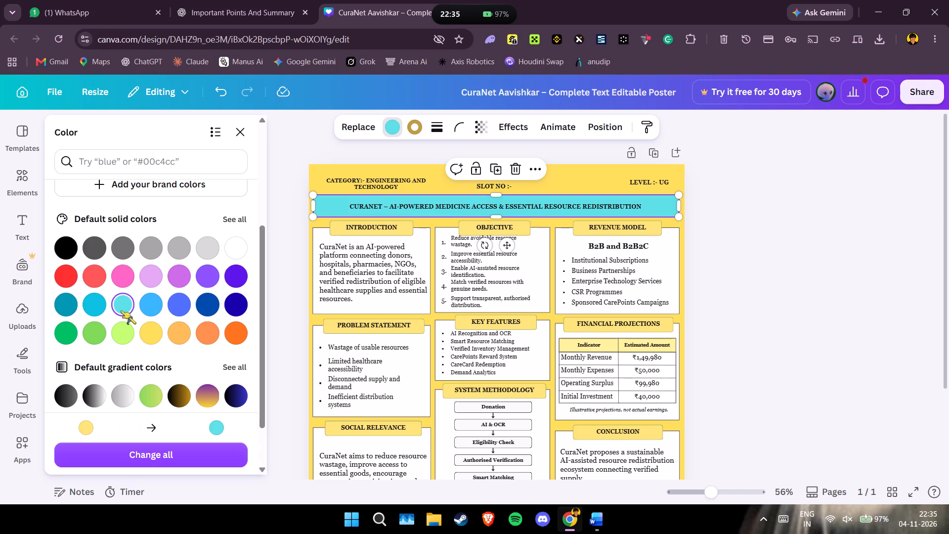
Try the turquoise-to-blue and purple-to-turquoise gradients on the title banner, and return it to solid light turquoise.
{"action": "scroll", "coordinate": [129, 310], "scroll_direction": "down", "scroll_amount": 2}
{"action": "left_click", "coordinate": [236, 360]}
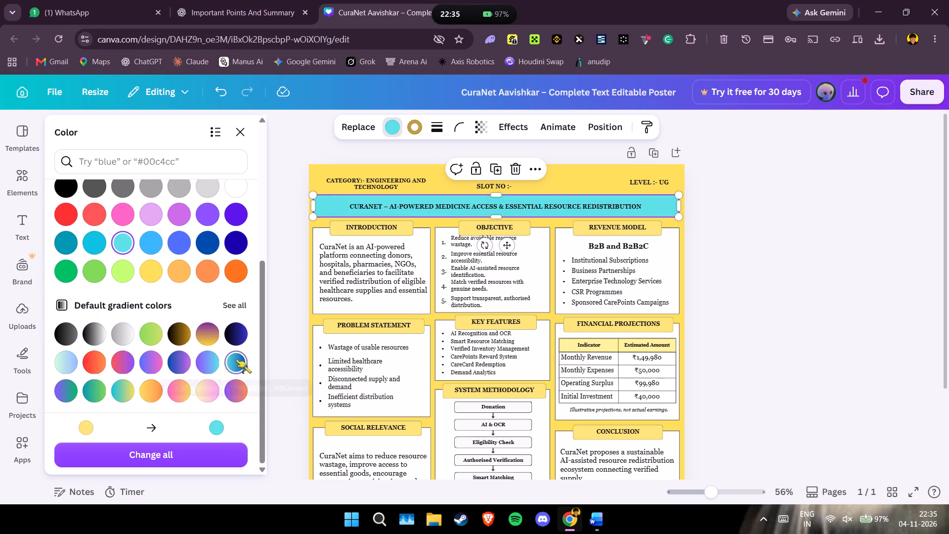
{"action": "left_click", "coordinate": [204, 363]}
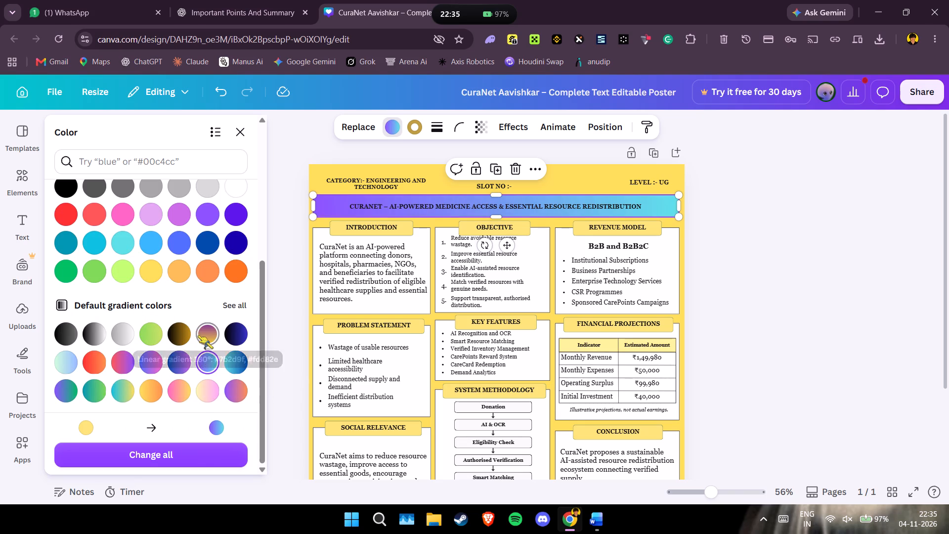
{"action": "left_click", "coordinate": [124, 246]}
Lighten the title banner's fill to the custom solid colour #7BF2F7.
{"action": "scroll", "coordinate": [222, 283], "scroll_direction": "up", "scroll_amount": 1}
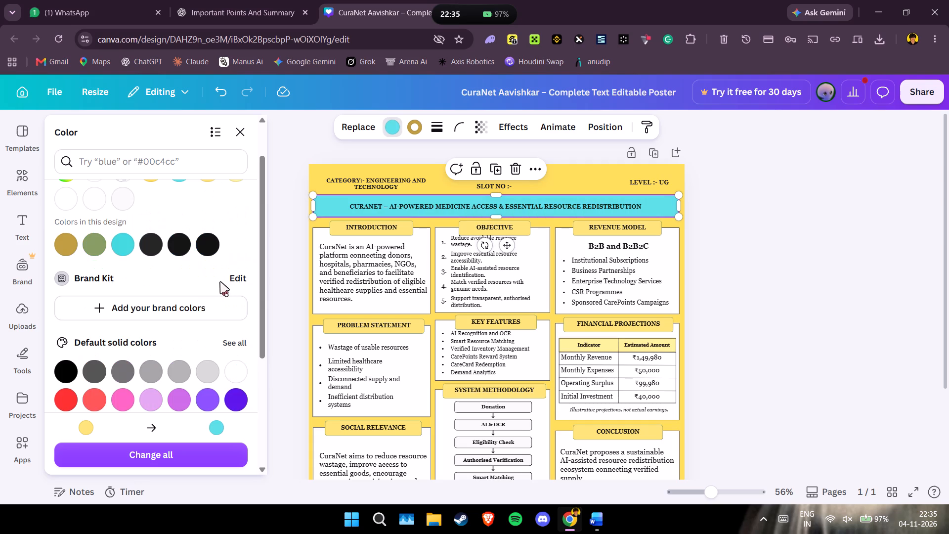
{"action": "scroll", "coordinate": [150, 293], "scroll_direction": "up", "scroll_amount": 1}
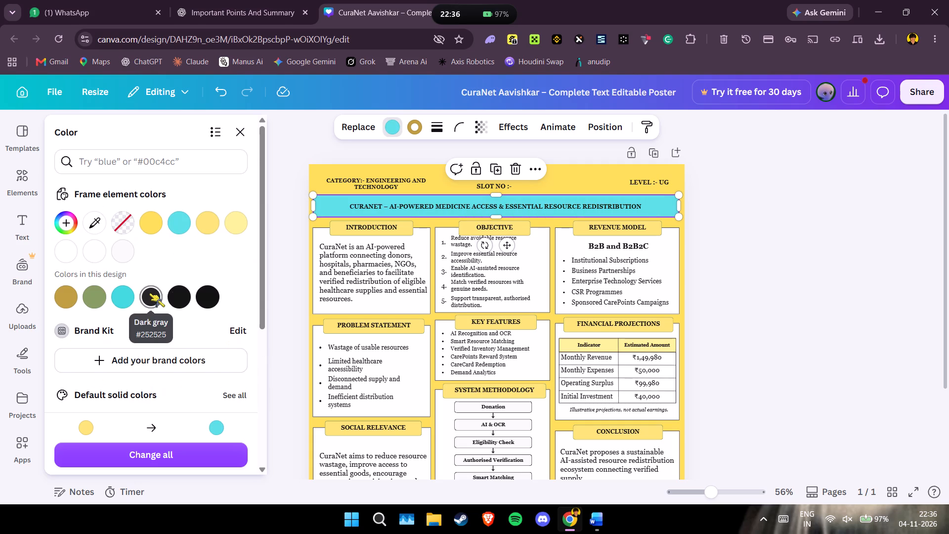
{"action": "left_click", "coordinate": [64, 221]}
{"action": "left_click_drag", "start_coordinate": [180, 284], "coordinate": [162, 280]}
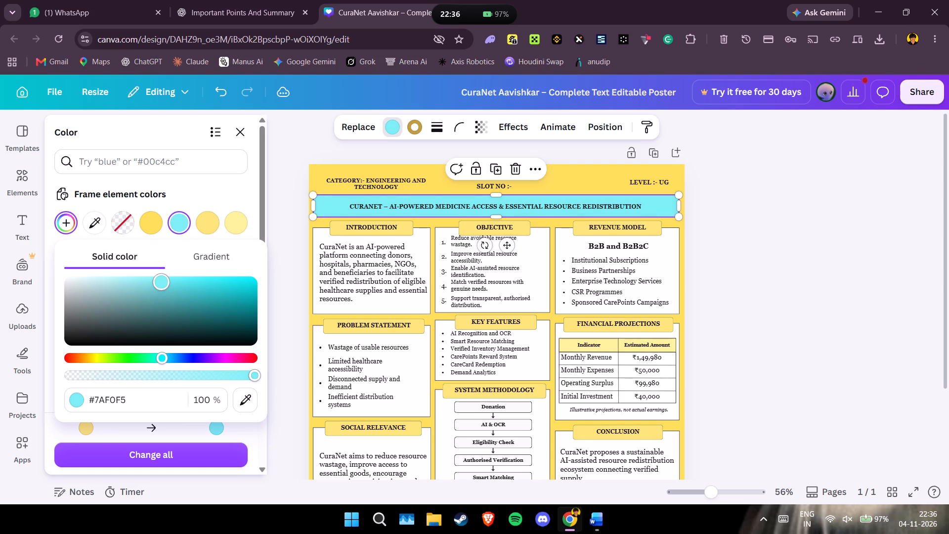
{"action": "left_click_drag", "start_coordinate": [162, 280], "coordinate": [162, 279]}
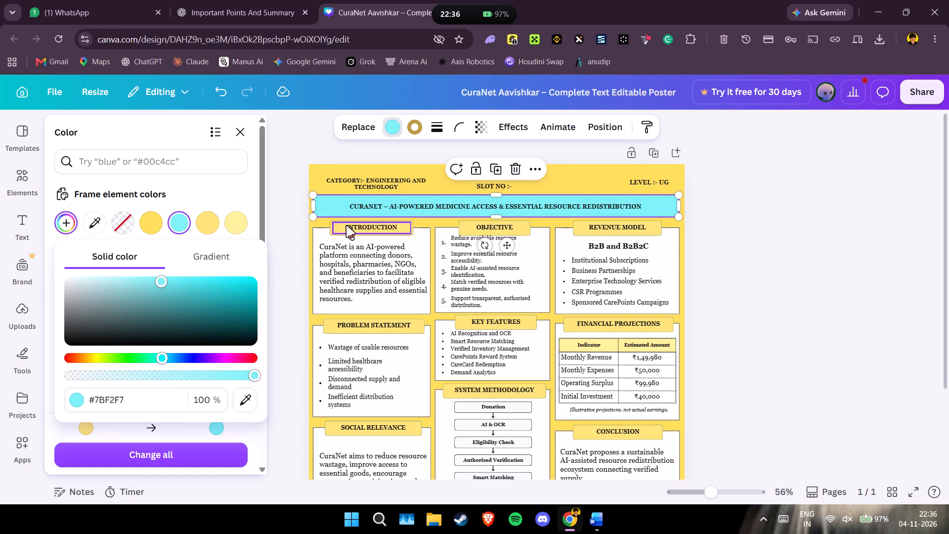
Fill the INTRODUCTION, OBJECTIVE and REVENUE MODEL heading text boxes with the pastel cyan #7BF2F7.
{"action": "left_click", "coordinate": [336, 225]}
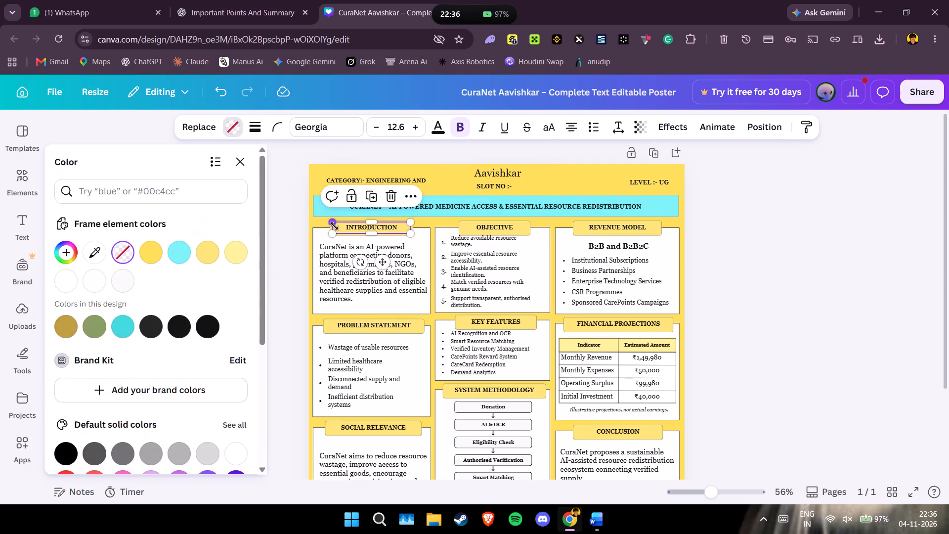
{"action": "left_click", "coordinate": [180, 252]}
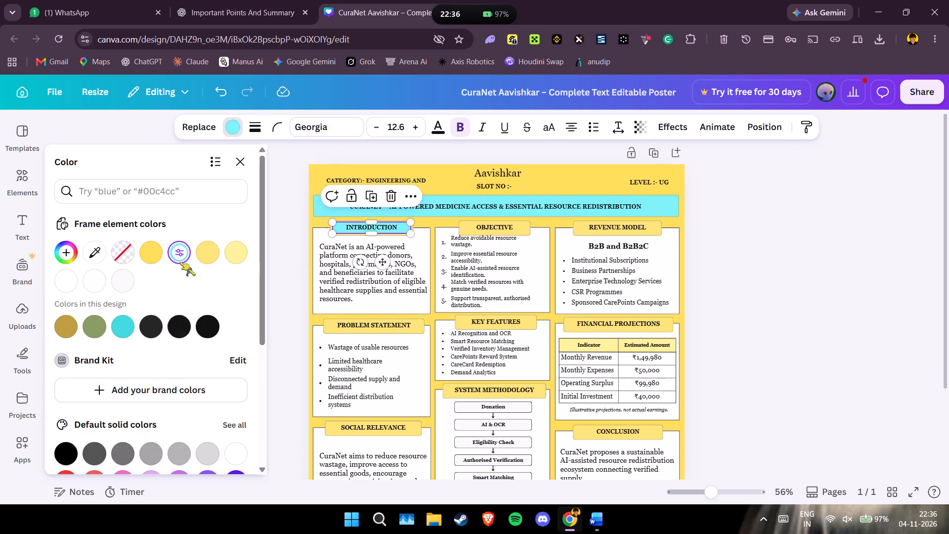
{"action": "left_click", "coordinate": [462, 229]}
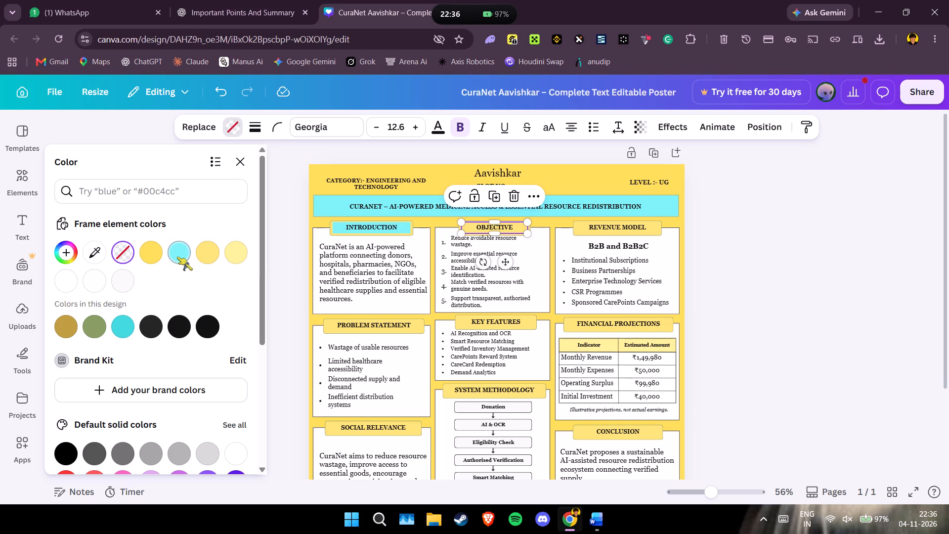
{"action": "left_click", "coordinate": [176, 257]}
{"action": "left_click", "coordinate": [583, 227]}
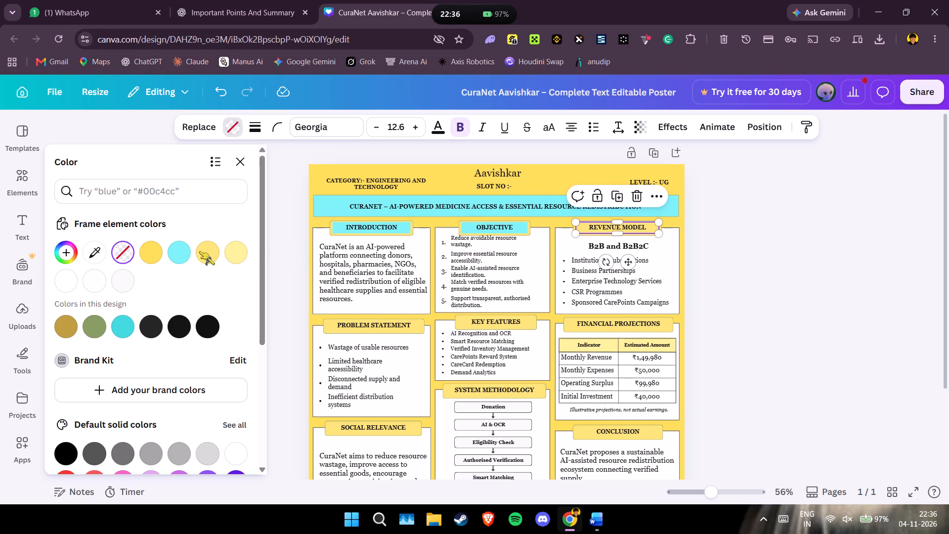
{"action": "left_click", "coordinate": [182, 255]}
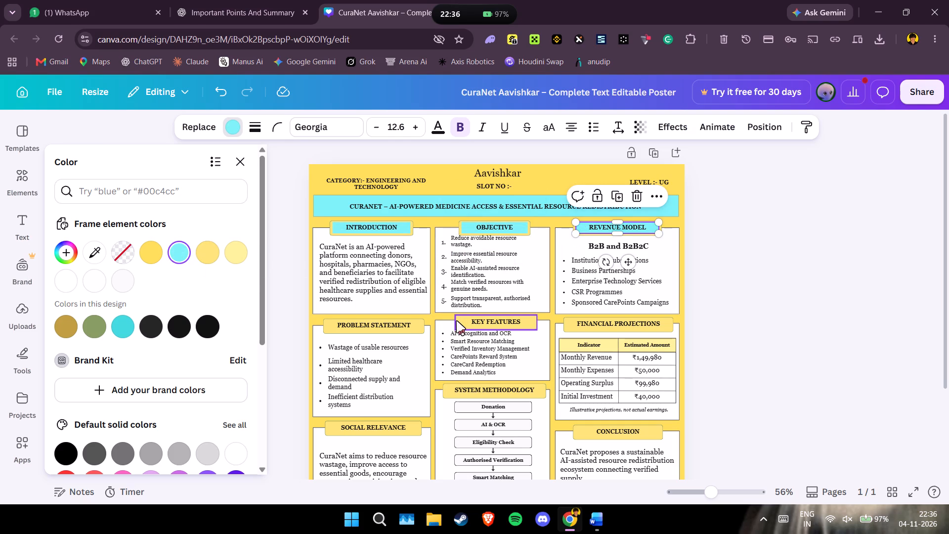
Fill the outer frame behind the OBJECTIVE heading with pastel cyan #7BF2F7, trying dark gray #252525 before returning to the cyan.
{"action": "left_click", "coordinate": [458, 233]}
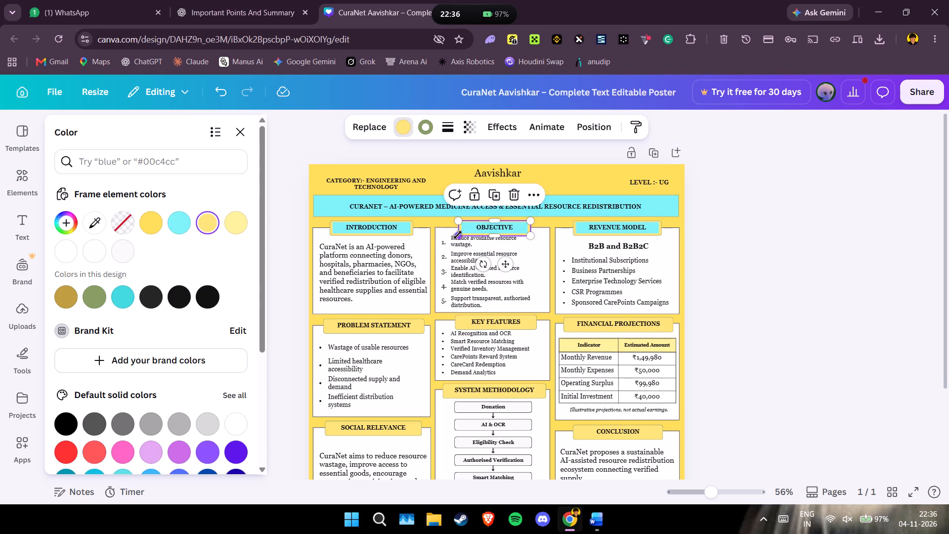
{"action": "left_click", "coordinate": [178, 225]}
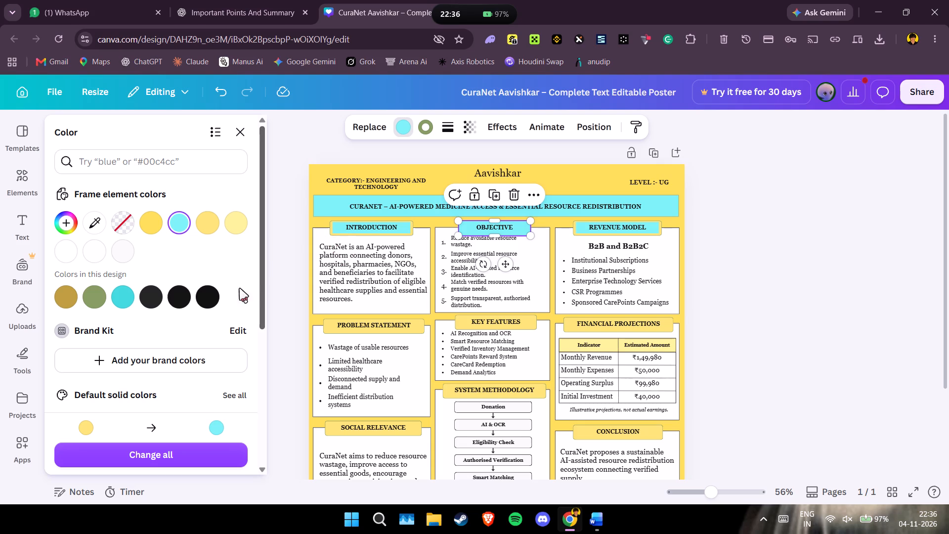
{"action": "left_click", "coordinate": [146, 296]}
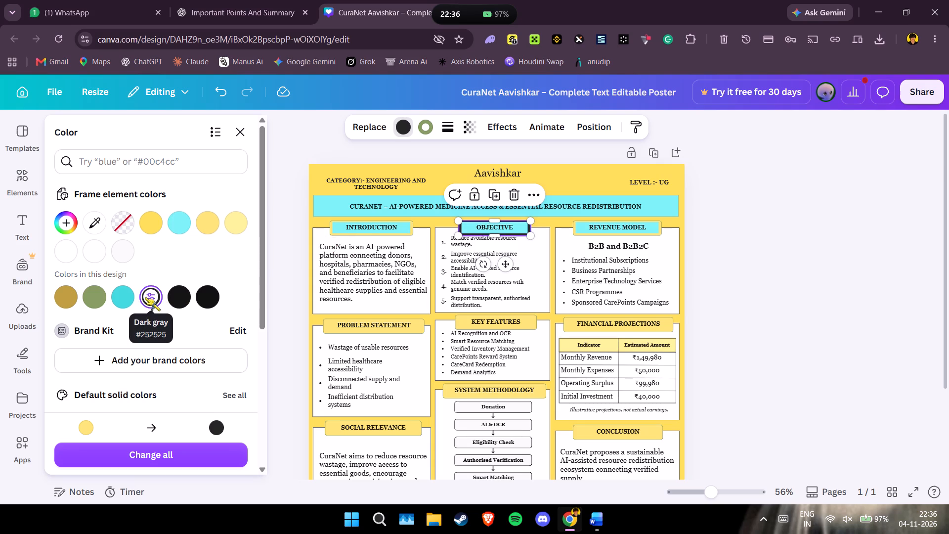
{"action": "left_click", "coordinate": [184, 226]}
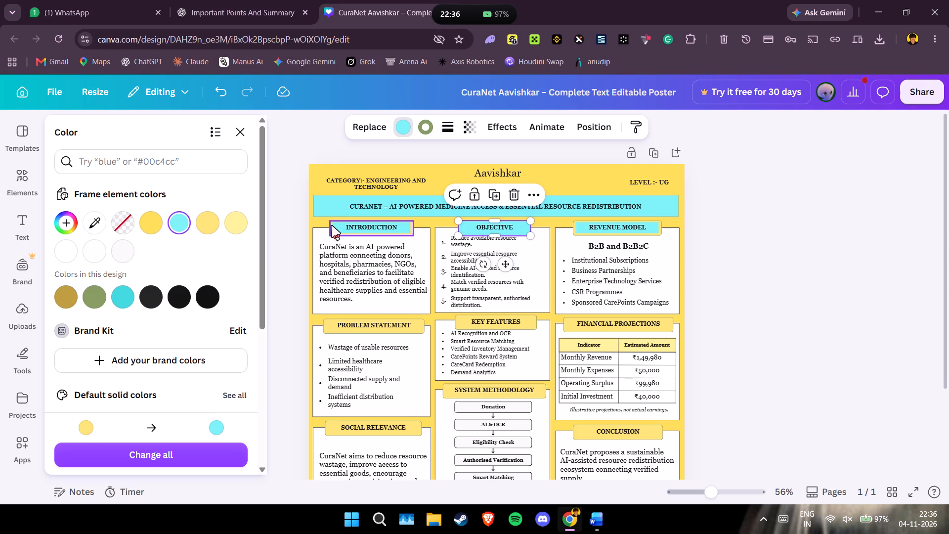
Fill the outer frames behind the INTRODUCTION and REVENUE MODEL headings with pastel cyan #7BF2F7.
{"action": "left_click", "coordinate": [332, 225]}
{"action": "left_click", "coordinate": [207, 225]}
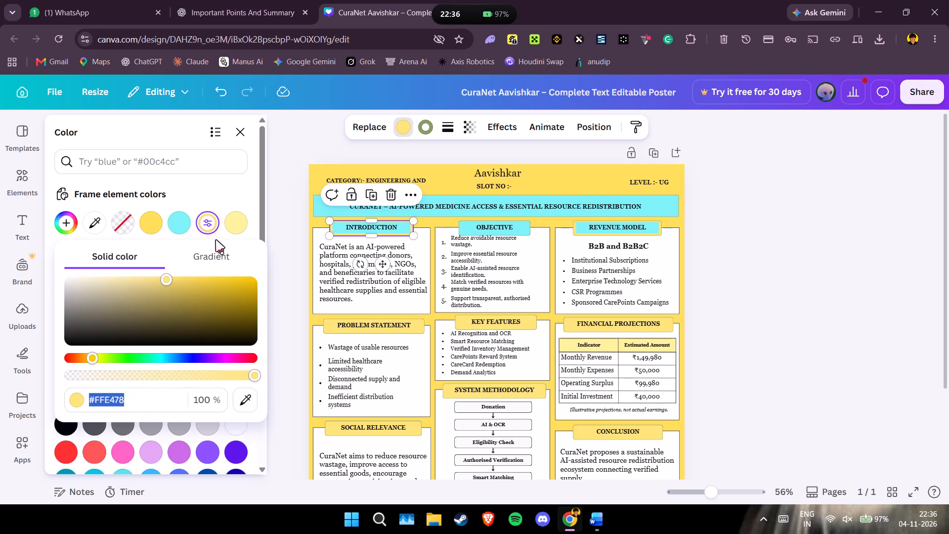
{"action": "left_click", "coordinate": [142, 224]}
{"action": "left_click", "coordinate": [209, 226]}
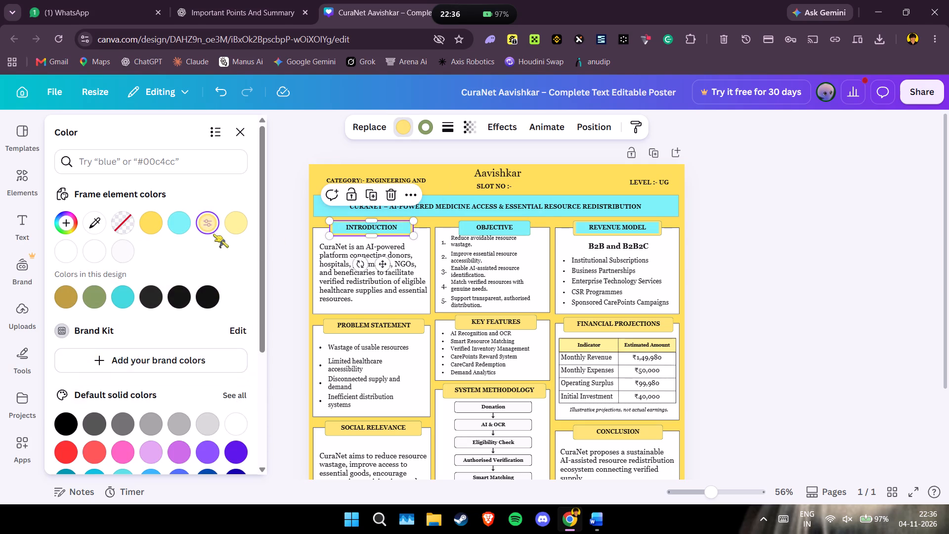
{"action": "left_click", "coordinate": [294, 121]}
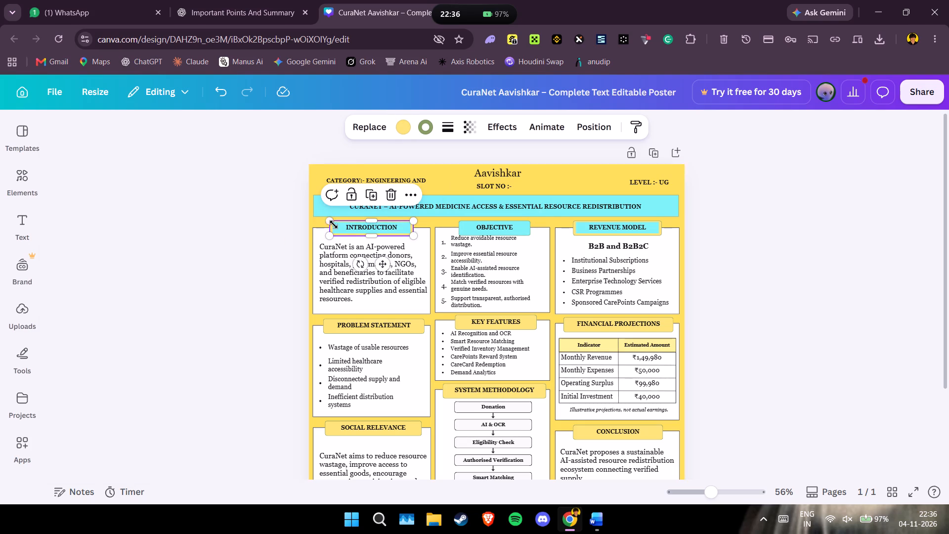
{"action": "left_click", "coordinate": [404, 131]}
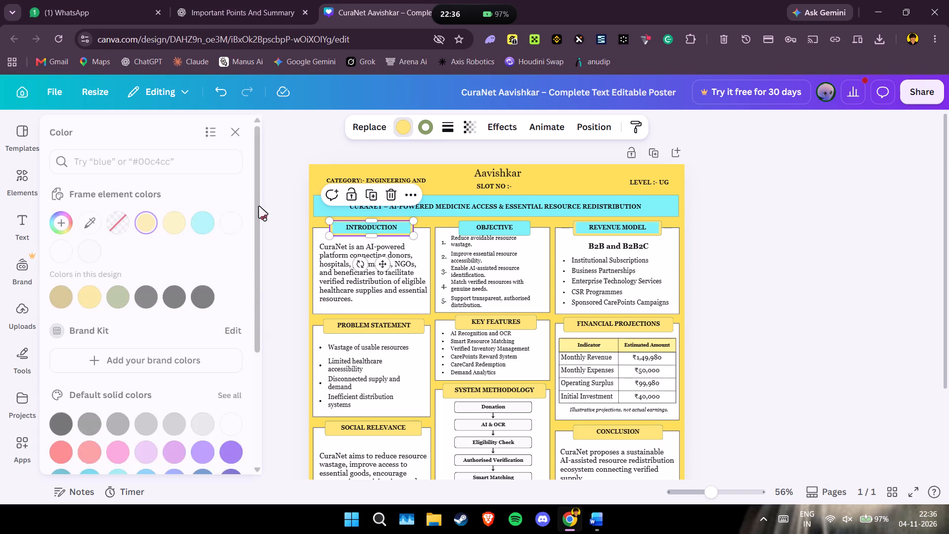
{"action": "left_click", "coordinate": [209, 224]}
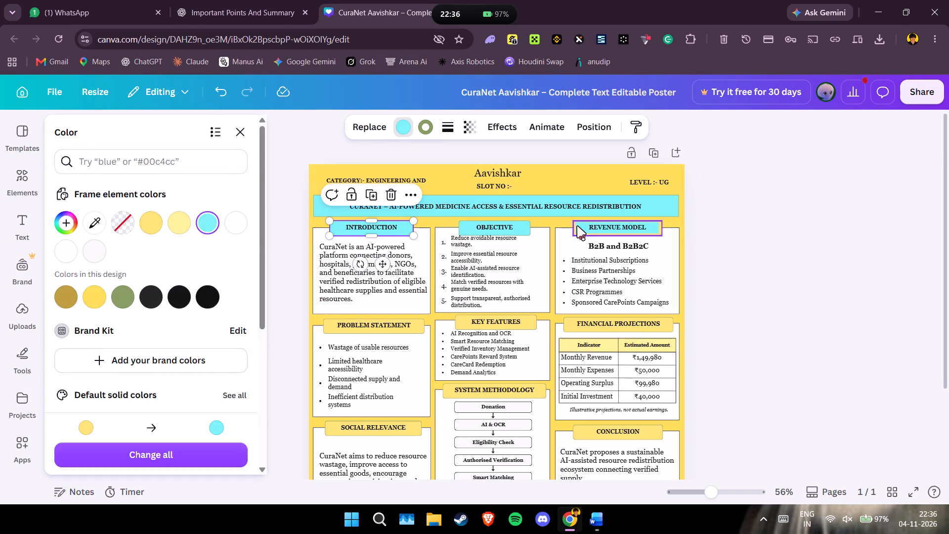
{"action": "left_click", "coordinate": [573, 230]}
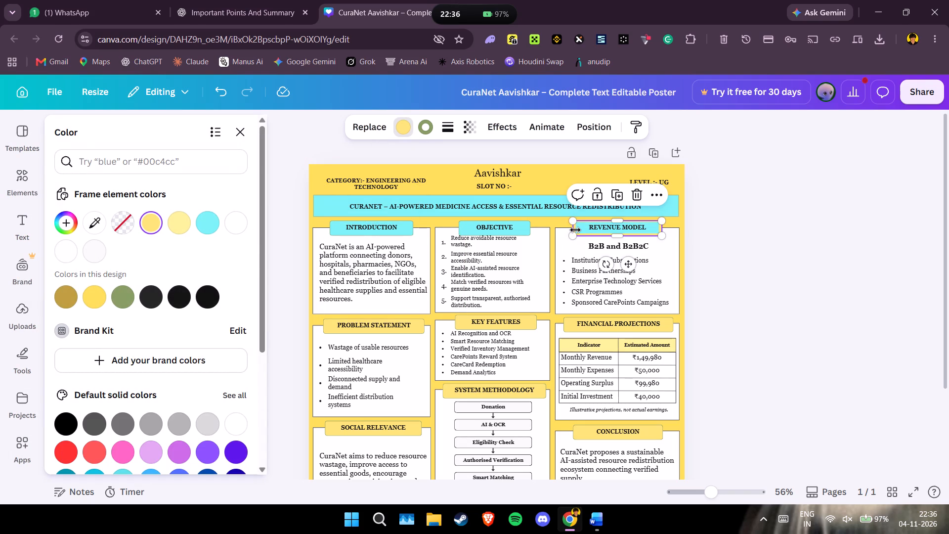
{"action": "left_click", "coordinate": [214, 223]}
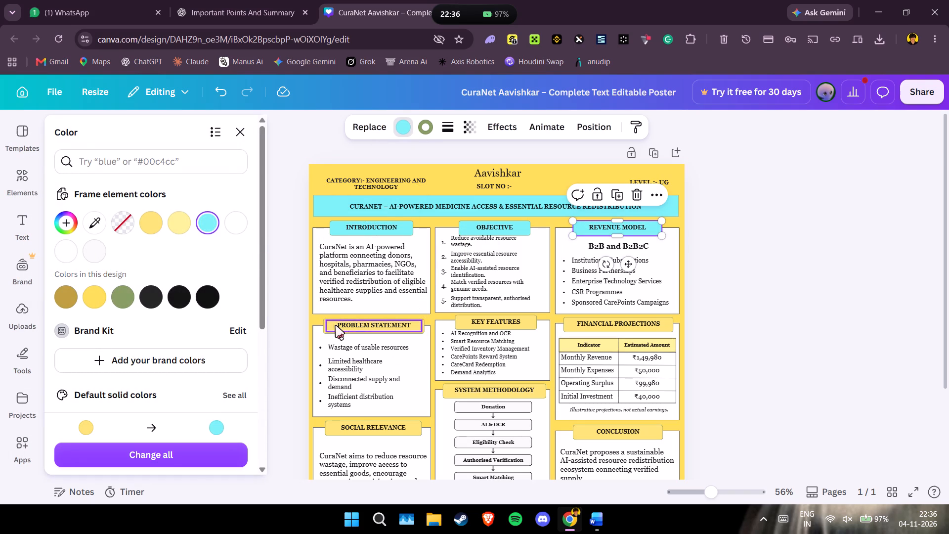
Fill the PROBLEM STATEMENT, KEY FEATURES and FINANCIAL PROJECTIONS heading frames with pastel cyan #7BF2F7.
{"action": "left_click", "coordinate": [323, 323]}
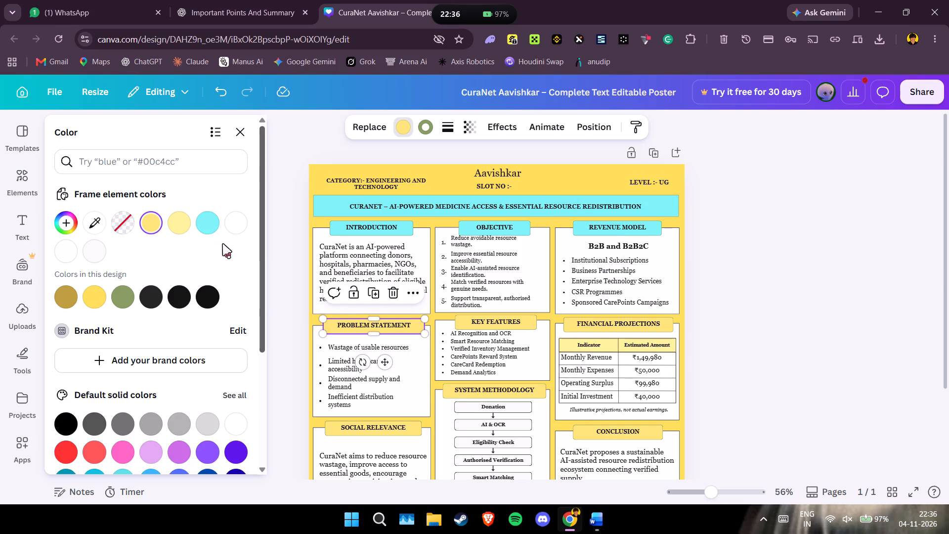
{"action": "left_click", "coordinate": [201, 222]}
{"action": "left_click", "coordinate": [456, 318]}
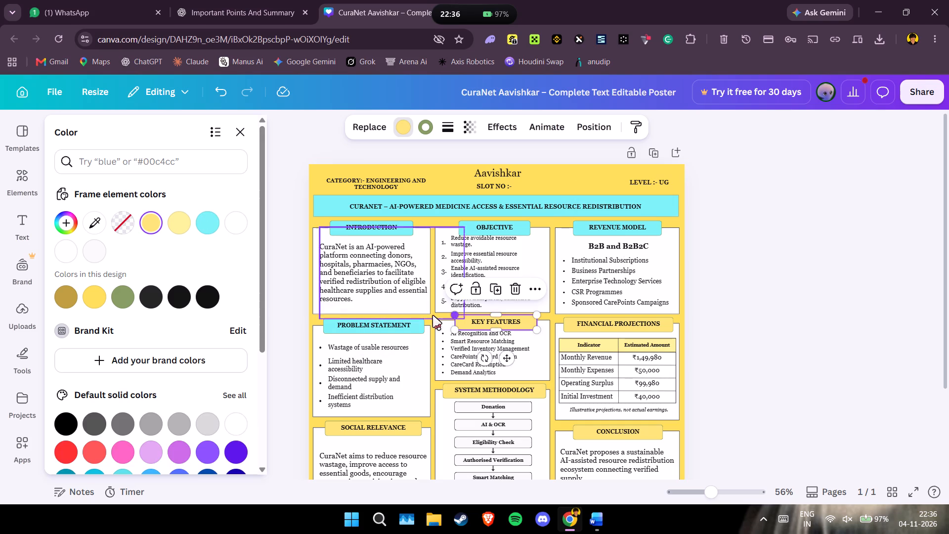
{"action": "left_click", "coordinate": [216, 219]}
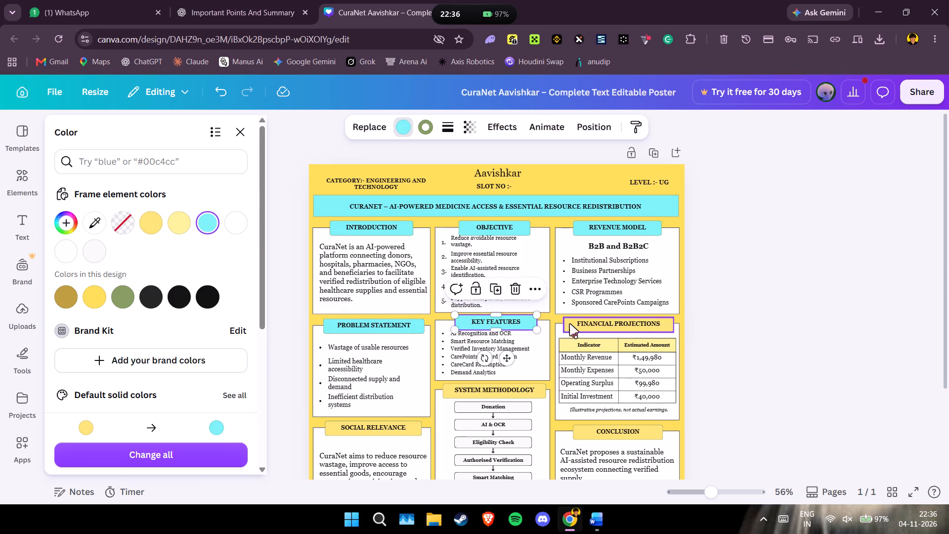
{"action": "left_click", "coordinate": [564, 321]}
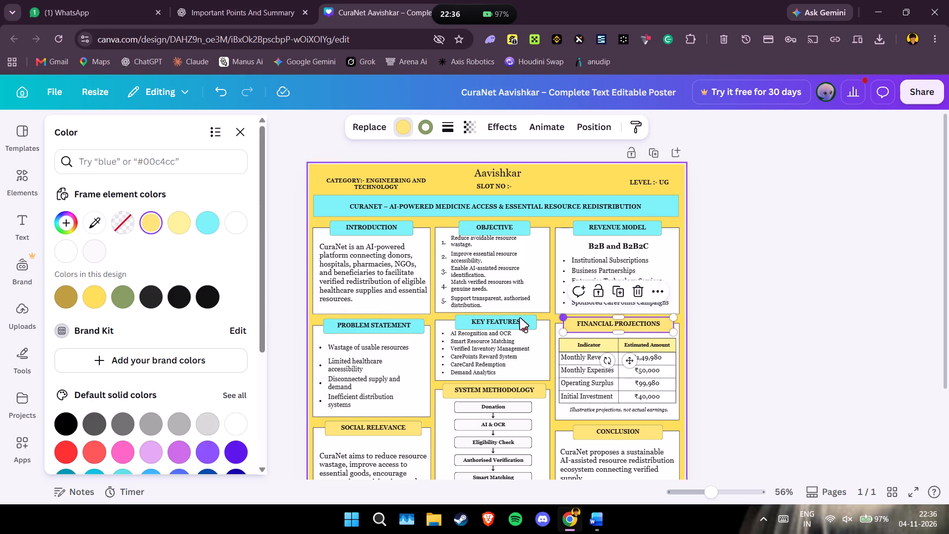
{"action": "left_click", "coordinate": [207, 226]}
Fill the SOCIAL RELEVANCE, SYSTEM METHODOLOGY and CONCLUSION heading frames with pastel cyan #7BF2F7.
{"action": "scroll", "coordinate": [465, 299], "scroll_direction": "down", "scroll_amount": 1}
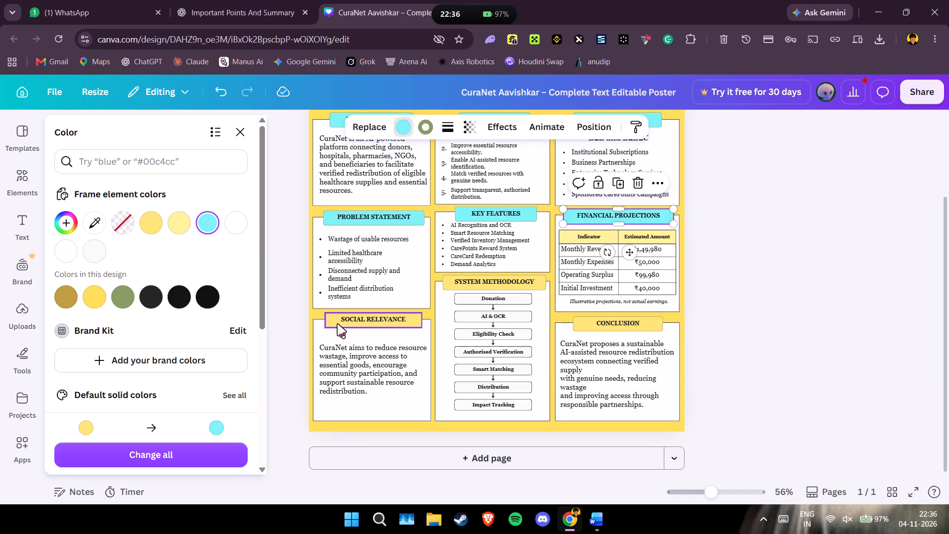
{"action": "left_click", "coordinate": [325, 319]}
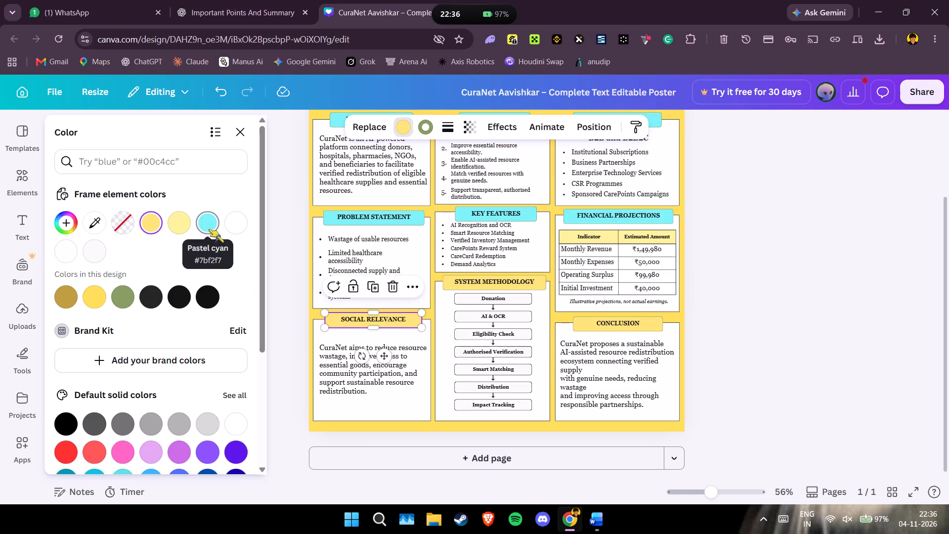
{"action": "left_click", "coordinate": [209, 232]}
{"action": "left_click", "coordinate": [445, 286]}
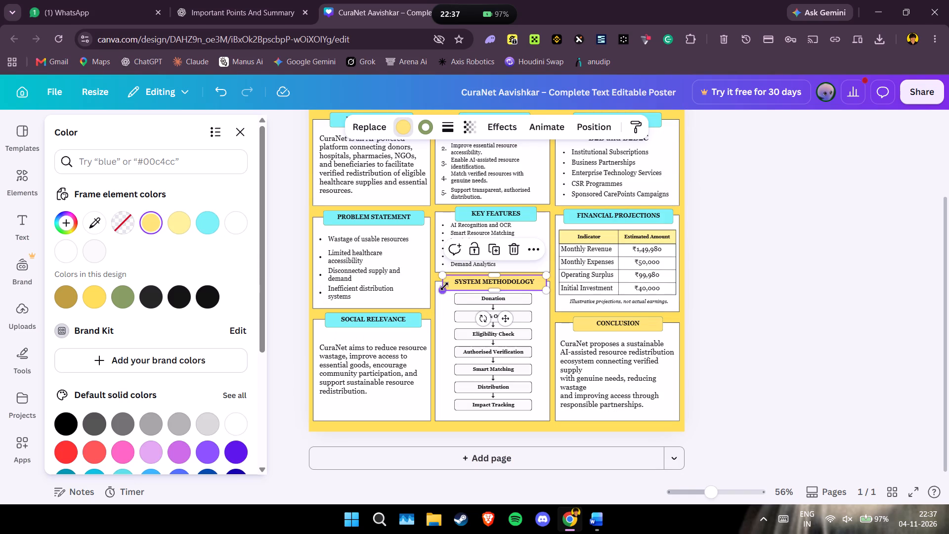
{"action": "left_click", "coordinate": [207, 225]}
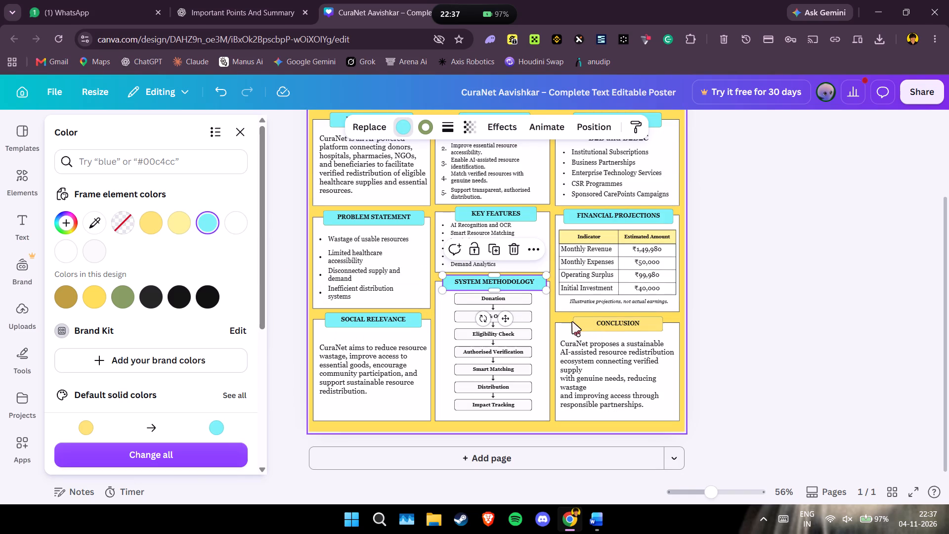
{"action": "left_click", "coordinate": [575, 324]}
{"action": "left_click", "coordinate": [212, 224]}
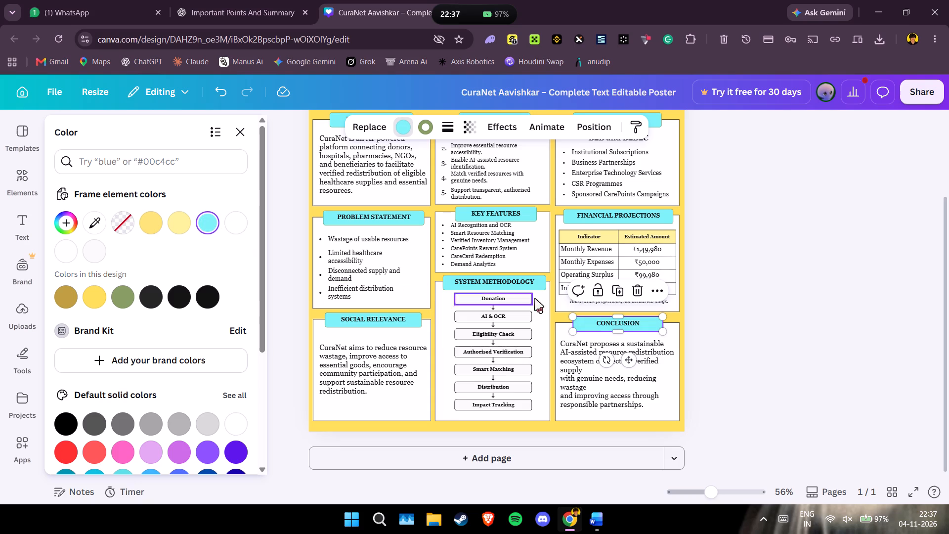
Fill the Indicator and Estimated Amount header text boxes of the financial projections table with pastel cyan #7BF2F7.
{"action": "left_click", "coordinate": [512, 297]}
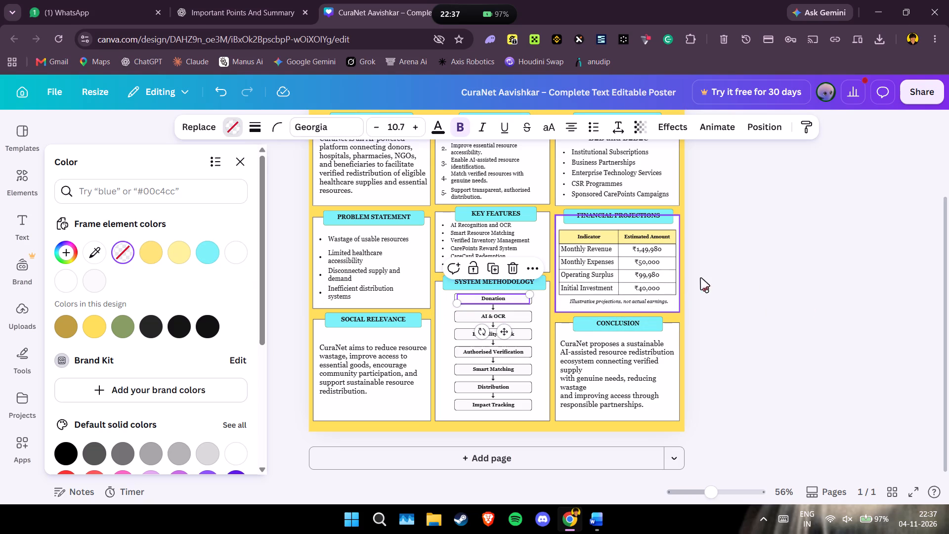
{"action": "left_click", "coordinate": [601, 237]}
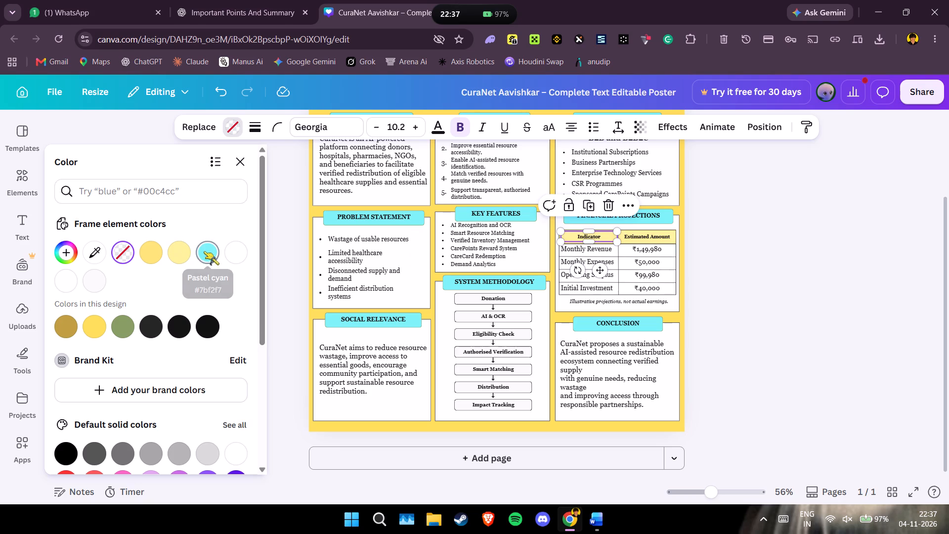
{"action": "left_click", "coordinate": [204, 254]}
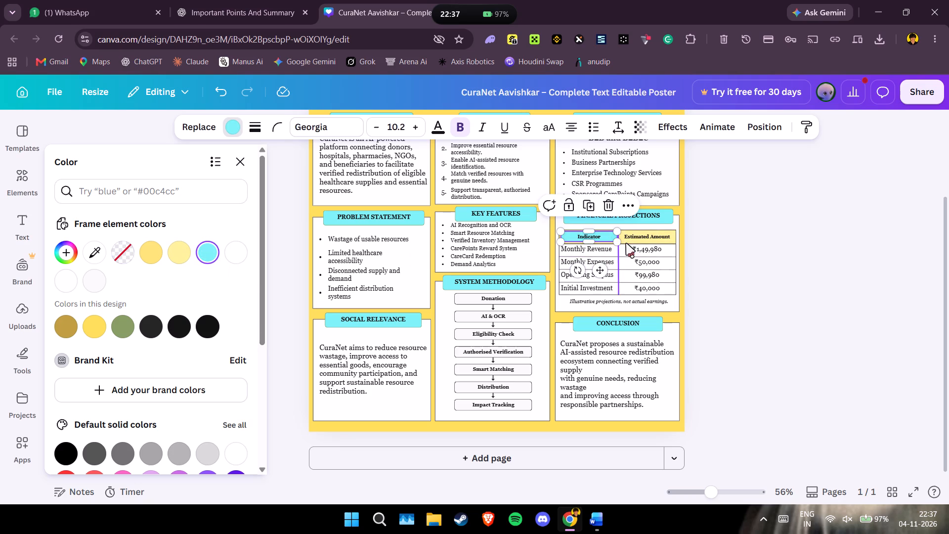
{"action": "left_click", "coordinate": [626, 242]}
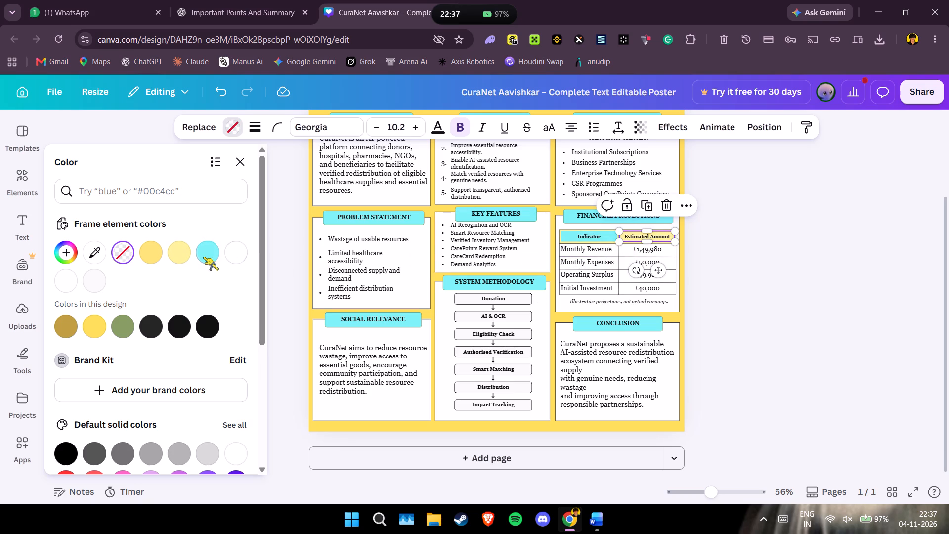
{"action": "left_click", "coordinate": [204, 257]}
{"action": "left_click", "coordinate": [777, 271]}
{"action": "left_click", "coordinate": [866, 237]}
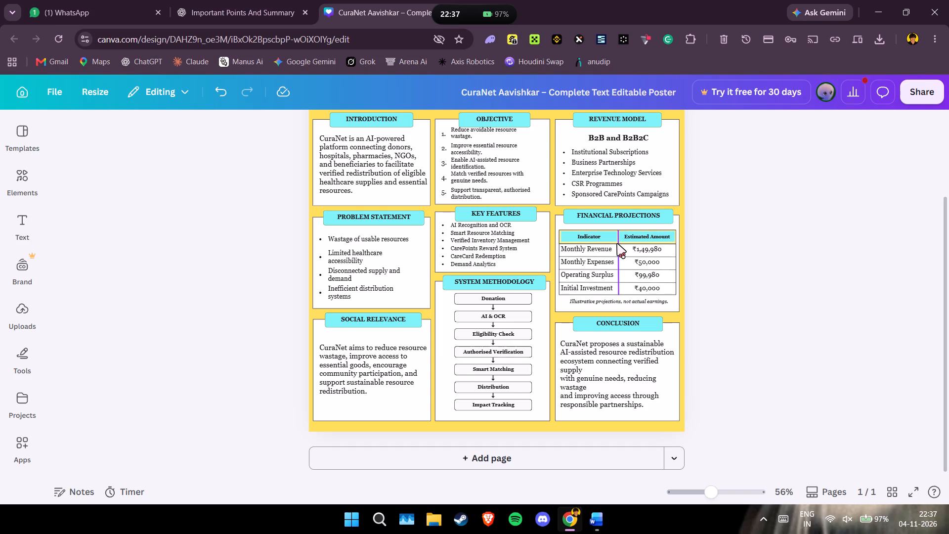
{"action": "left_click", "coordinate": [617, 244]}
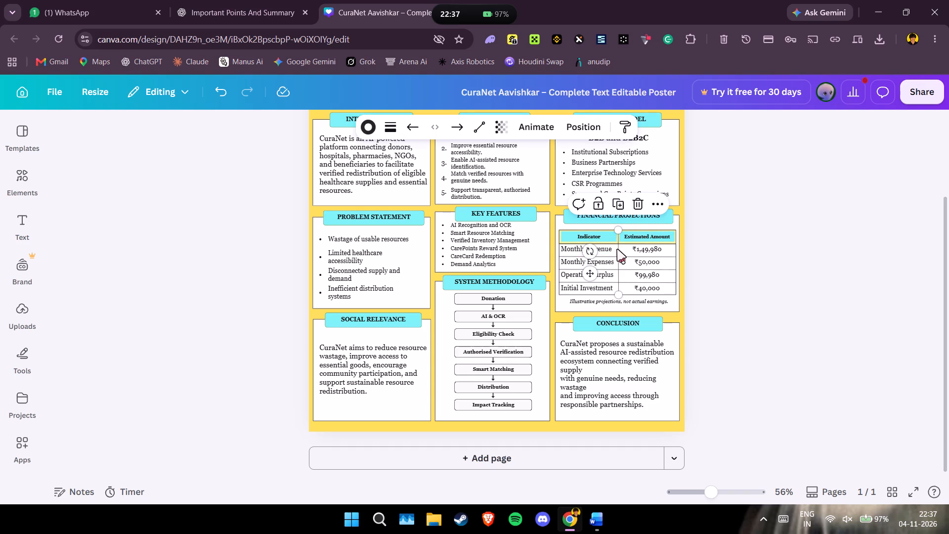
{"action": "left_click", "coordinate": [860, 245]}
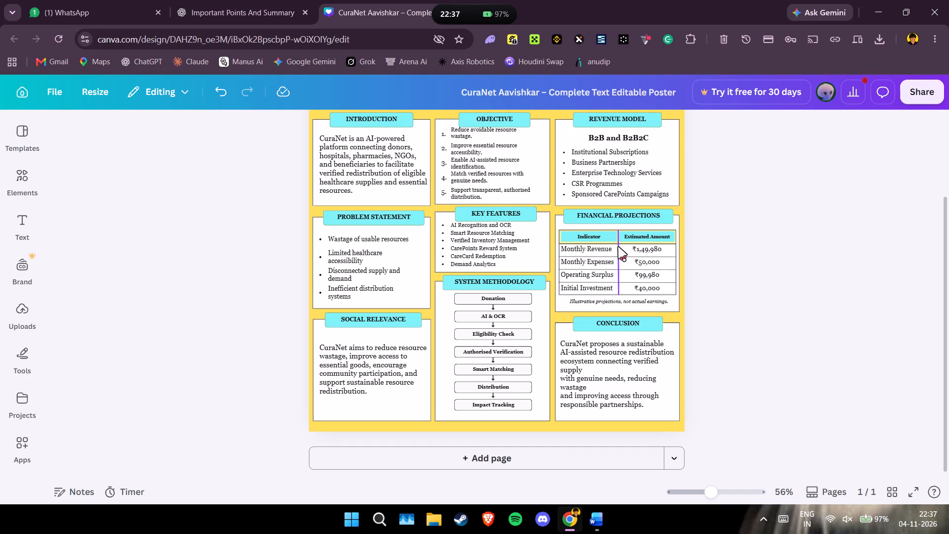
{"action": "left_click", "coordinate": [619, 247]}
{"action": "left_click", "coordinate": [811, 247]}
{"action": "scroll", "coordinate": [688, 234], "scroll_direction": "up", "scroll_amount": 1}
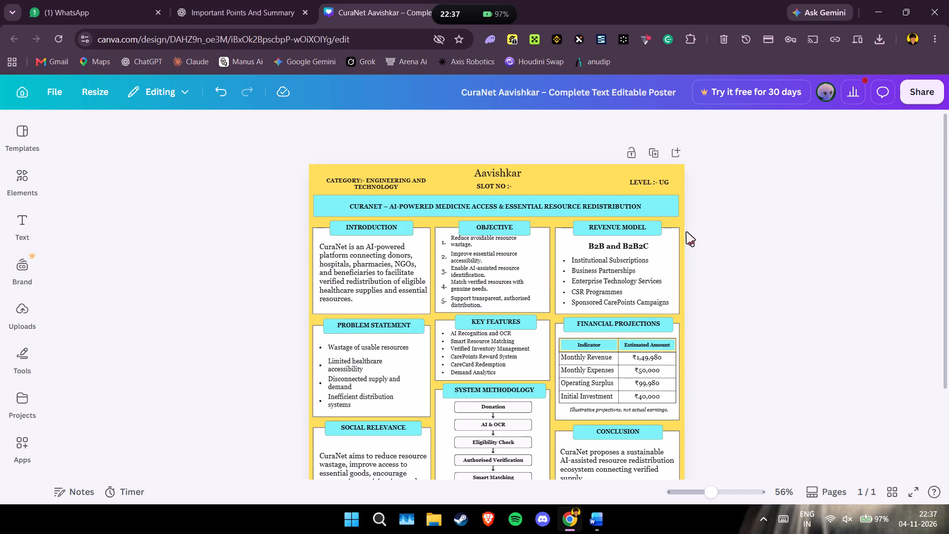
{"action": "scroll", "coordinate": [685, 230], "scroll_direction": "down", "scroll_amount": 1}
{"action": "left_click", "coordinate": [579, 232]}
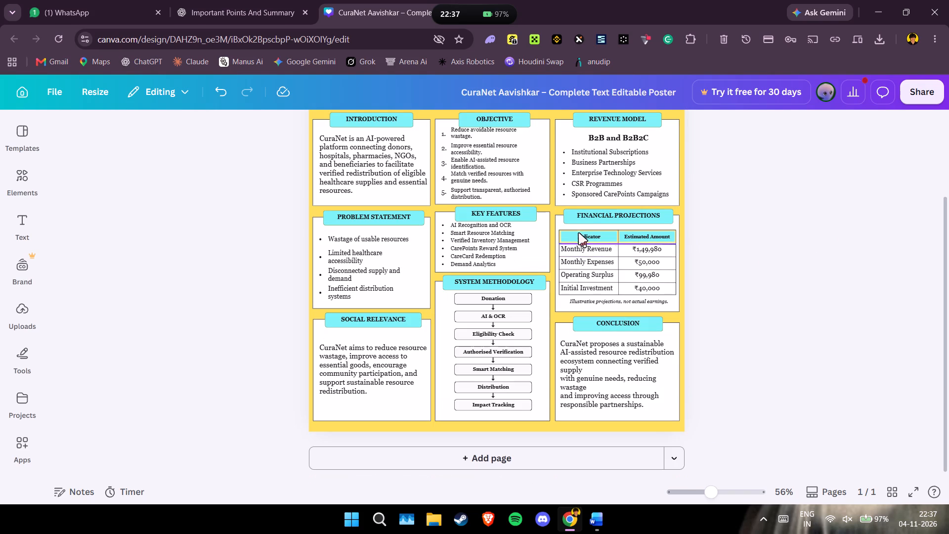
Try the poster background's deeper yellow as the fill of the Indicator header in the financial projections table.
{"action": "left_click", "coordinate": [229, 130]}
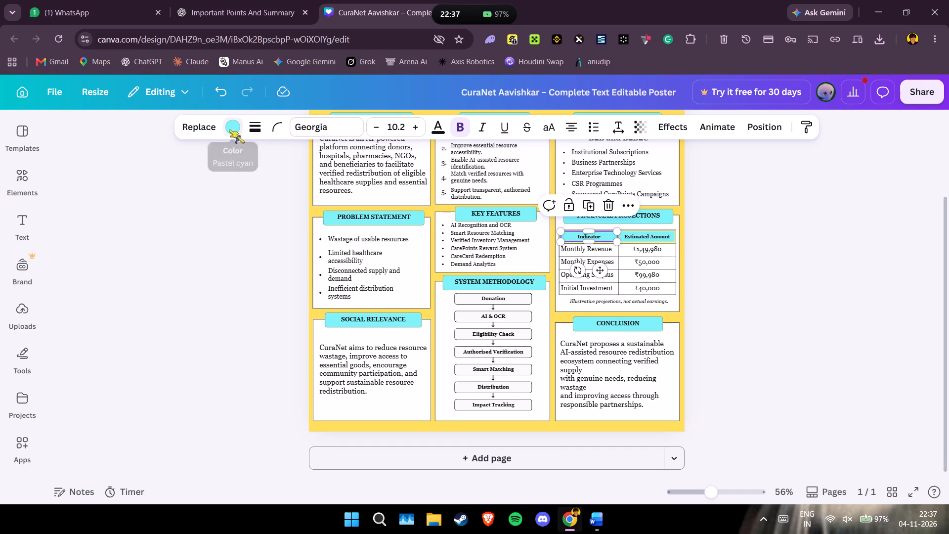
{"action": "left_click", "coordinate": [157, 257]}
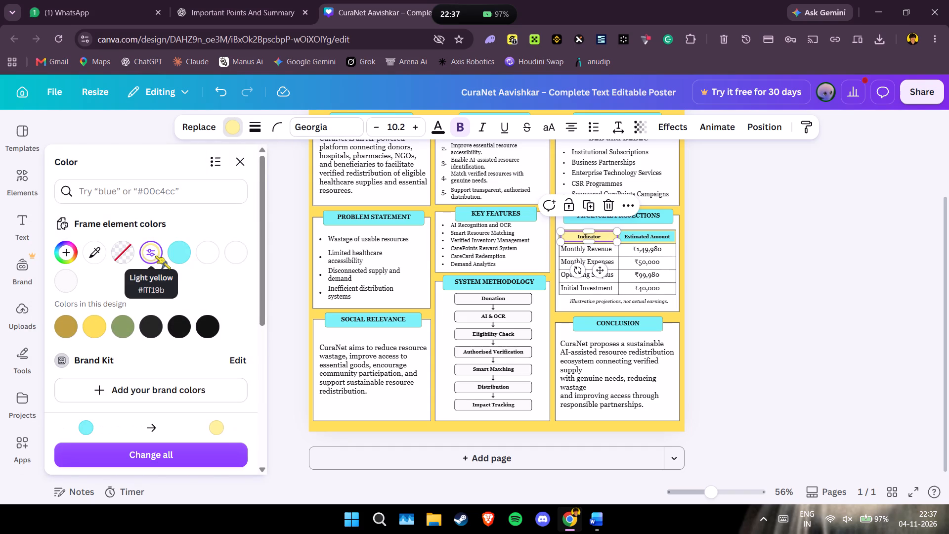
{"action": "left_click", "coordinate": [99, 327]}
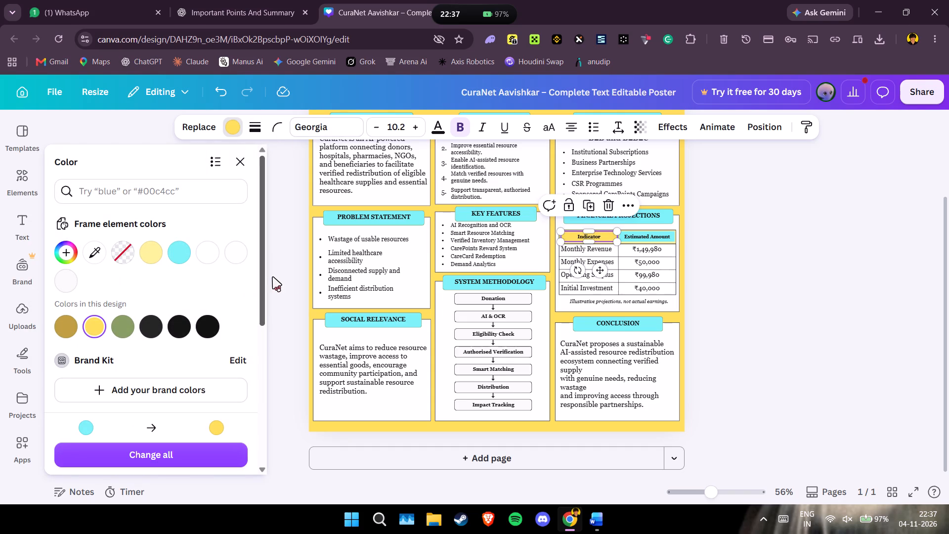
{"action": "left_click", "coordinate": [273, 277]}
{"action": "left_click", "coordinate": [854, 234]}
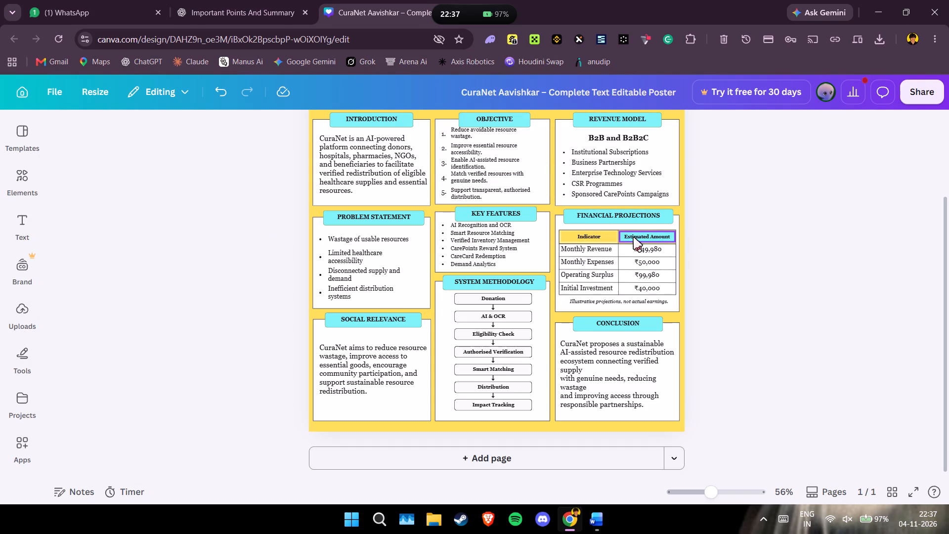
Fill the Indicator and Estimated Amount header boxes of the financial projections table with light yellow #FFF19B.
{"action": "left_click", "coordinate": [571, 237]}
{"action": "left_click", "coordinate": [227, 129]}
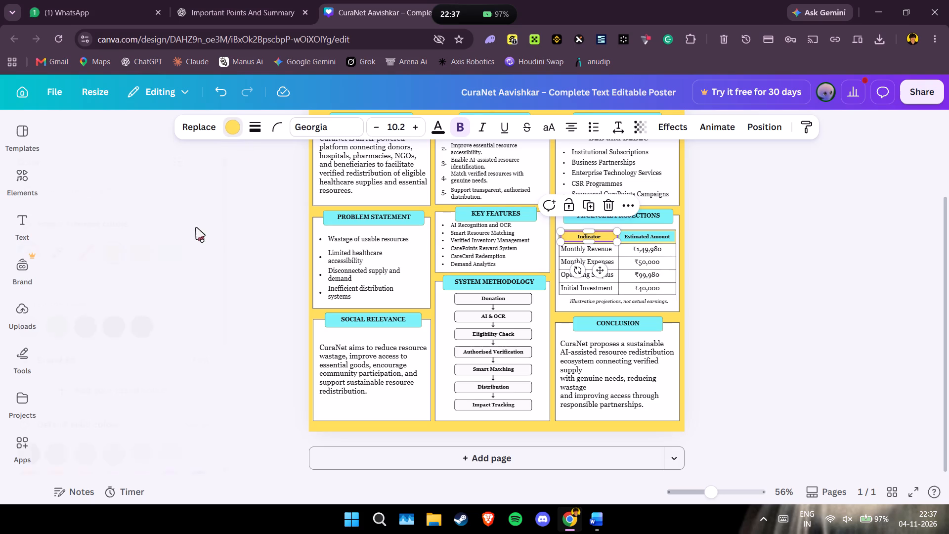
{"action": "left_click", "coordinate": [171, 247]}
{"action": "left_click", "coordinate": [821, 221]}
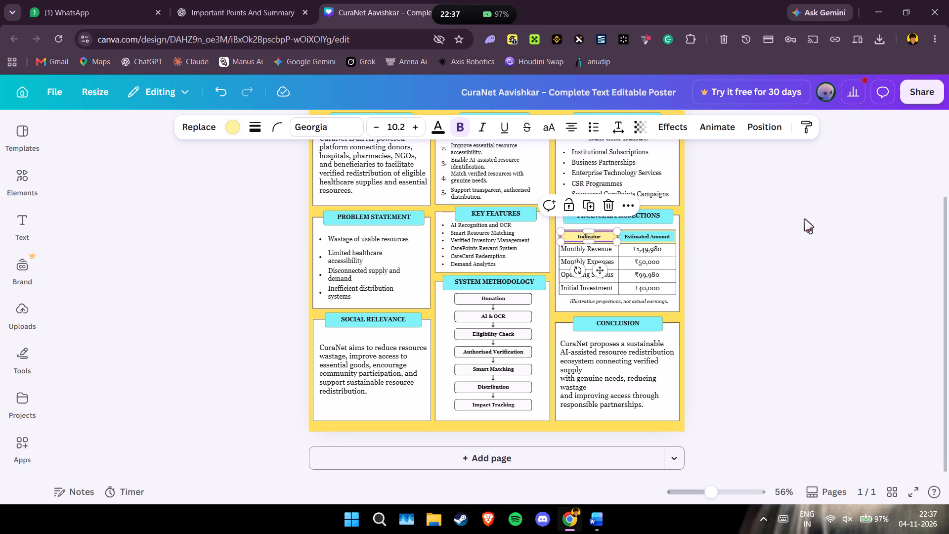
{"action": "left_click", "coordinate": [786, 218]}
{"action": "left_click", "coordinate": [626, 241]}
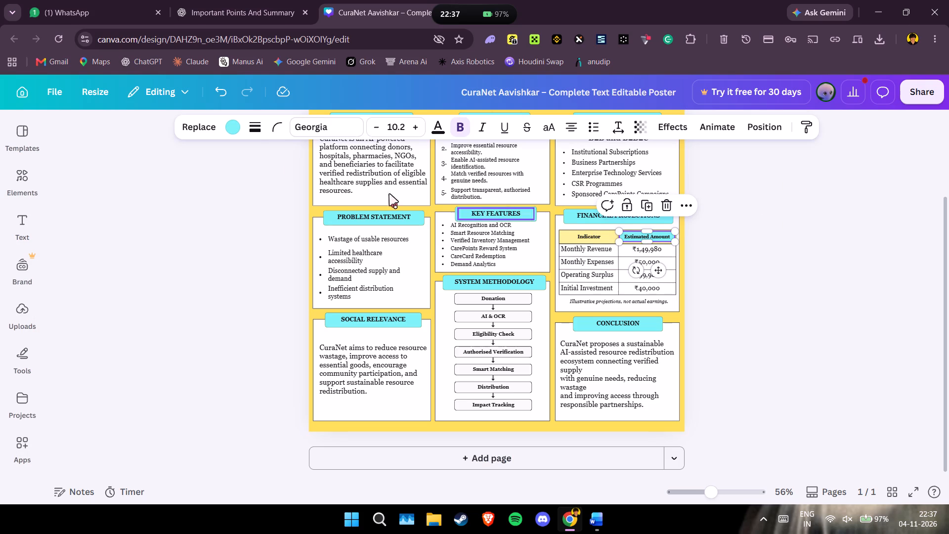
{"action": "left_click", "coordinate": [232, 133]}
{"action": "left_click", "coordinate": [136, 256]}
{"action": "left_click", "coordinate": [145, 259]}
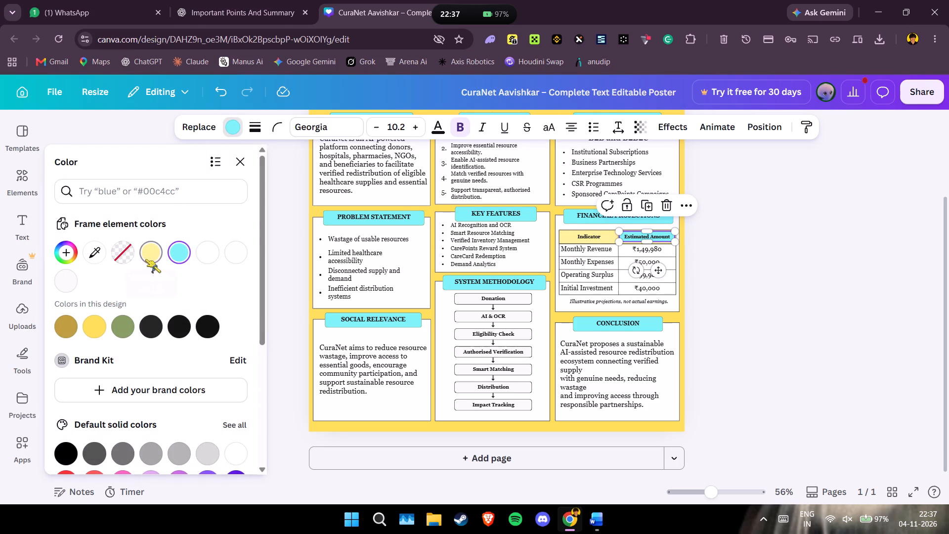
{"action": "left_click", "coordinate": [855, 215]}
{"action": "left_click", "coordinate": [801, 220]}
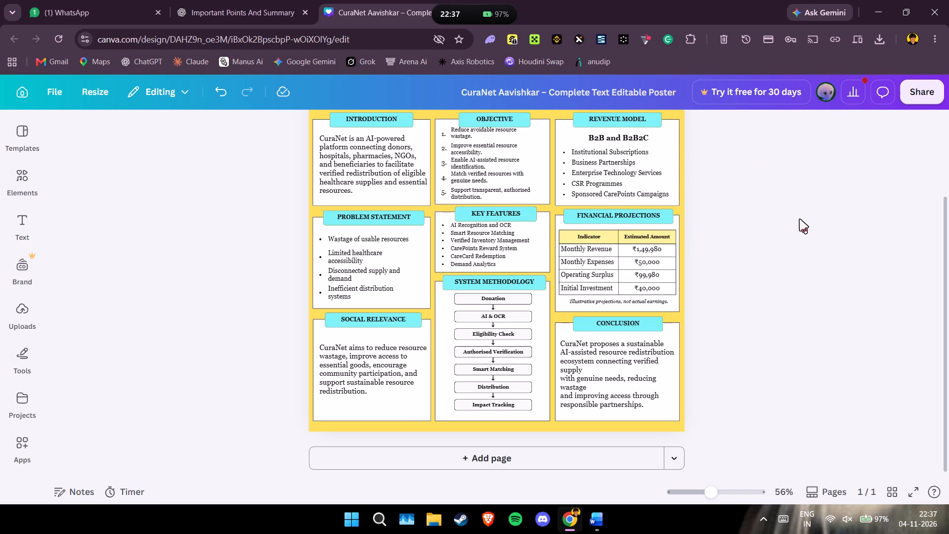
Set the LEVEL :- UG and CATEGORY text at the top of the poster to font size 14.
{"action": "scroll", "coordinate": [656, 222], "scroll_direction": "up", "scroll_amount": 1}
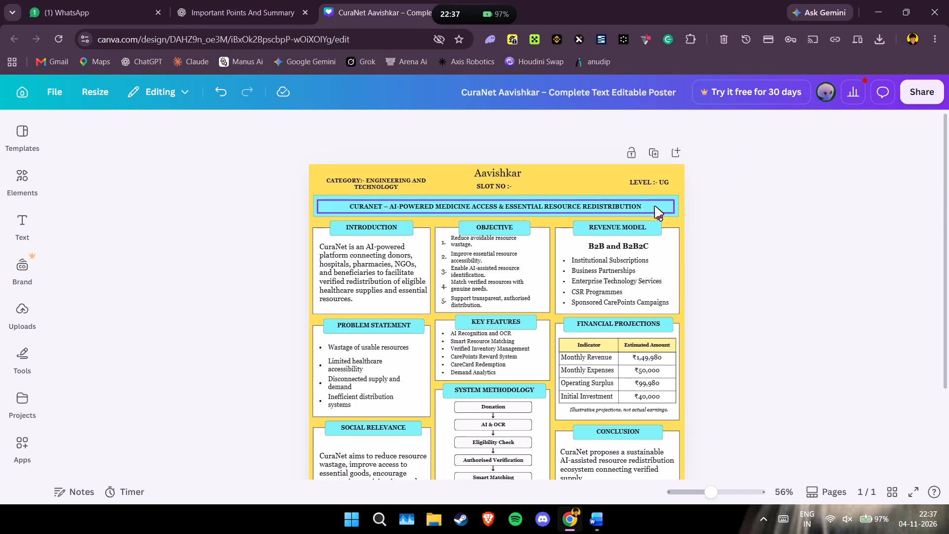
{"action": "left_click", "coordinate": [651, 187]}
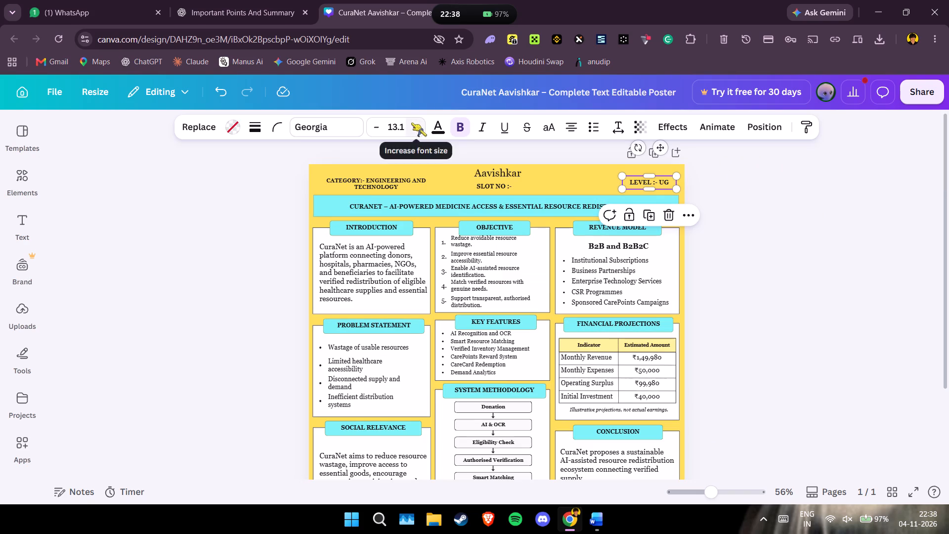
{"action": "left_click", "coordinate": [395, 133]}
{"action": "left_click", "coordinate": [390, 264]}
{"action": "left_click", "coordinate": [769, 253]}
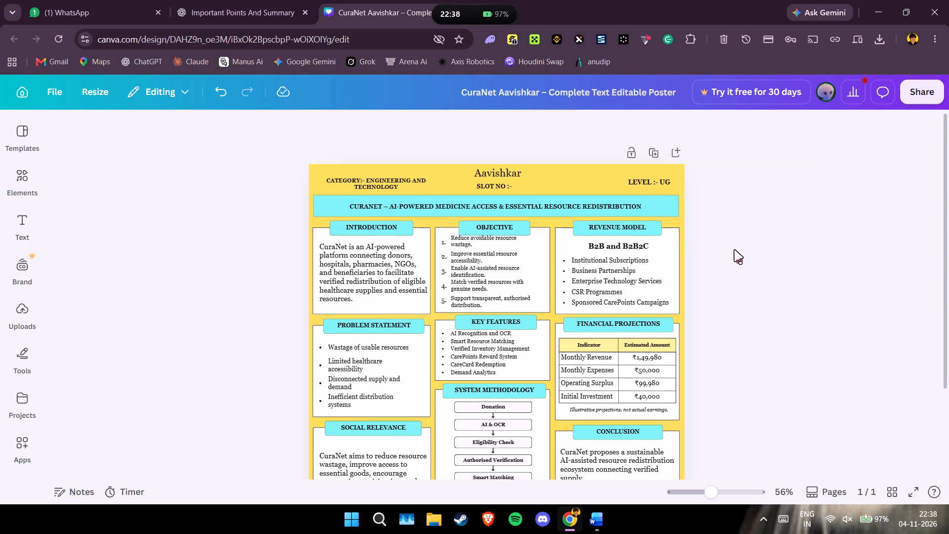
{"action": "left_click", "coordinate": [404, 178]}
{"action": "left_click", "coordinate": [396, 128]}
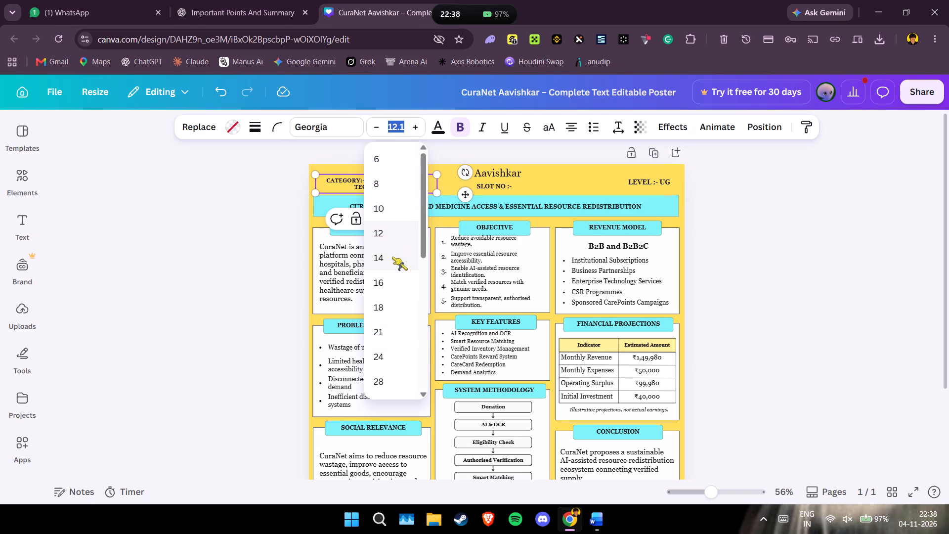
{"action": "left_click", "coordinate": [392, 259]}
{"action": "left_click", "coordinate": [773, 249]}
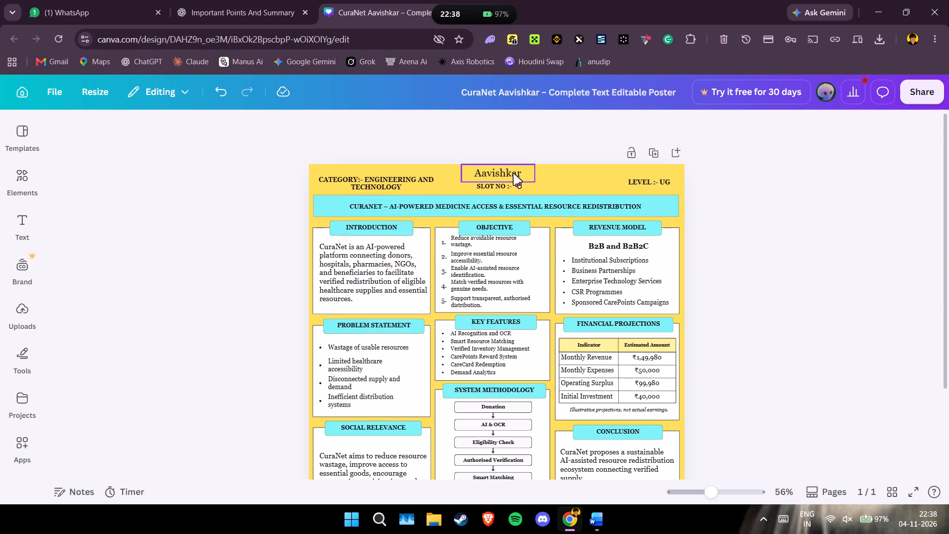
Set the Aavishkar heading at the top of the poster to font size 24.
{"action": "left_click", "coordinate": [514, 174]}
{"action": "left_click", "coordinate": [511, 175]}
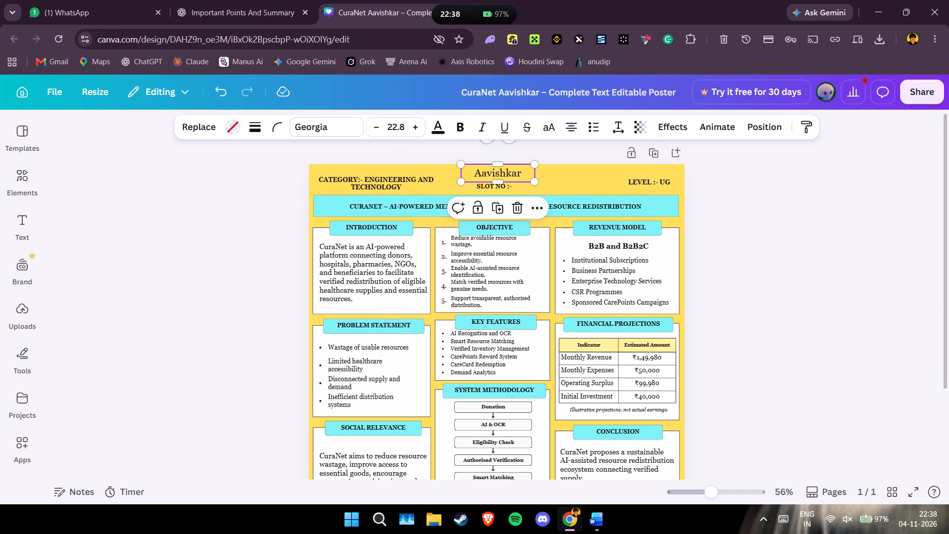
{"action": "left_click", "coordinate": [380, 130]}
{"action": "left_click", "coordinate": [400, 131]}
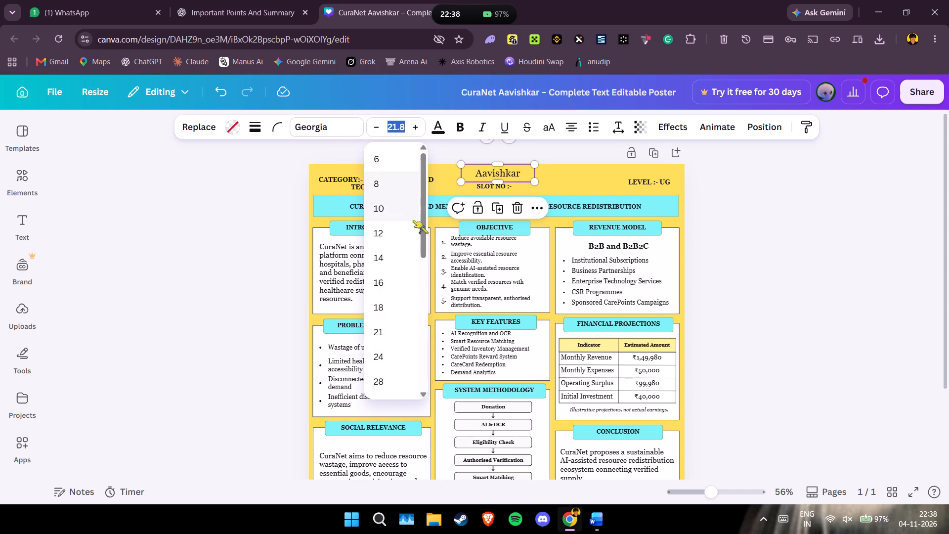
{"action": "left_click", "coordinate": [385, 334]}
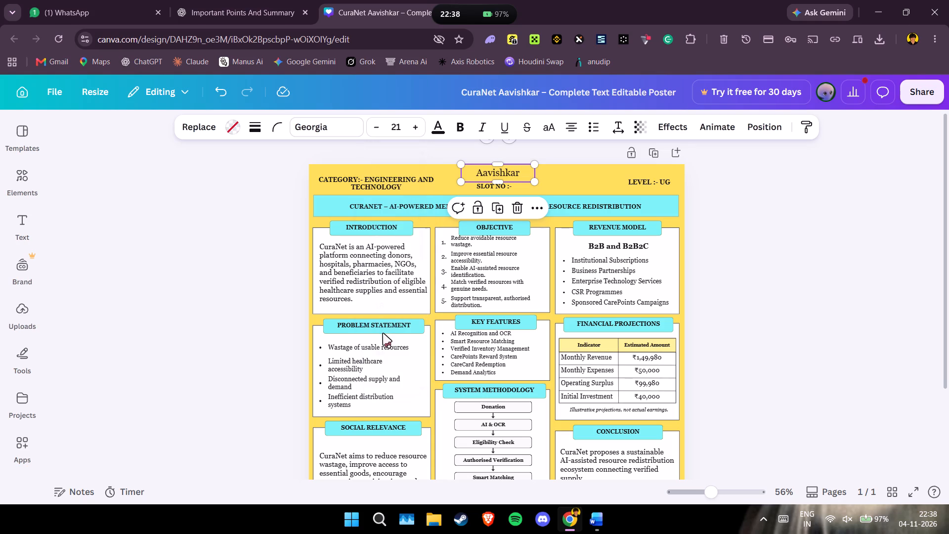
{"action": "left_click", "coordinate": [397, 128]}
{"action": "left_click", "coordinate": [394, 349]}
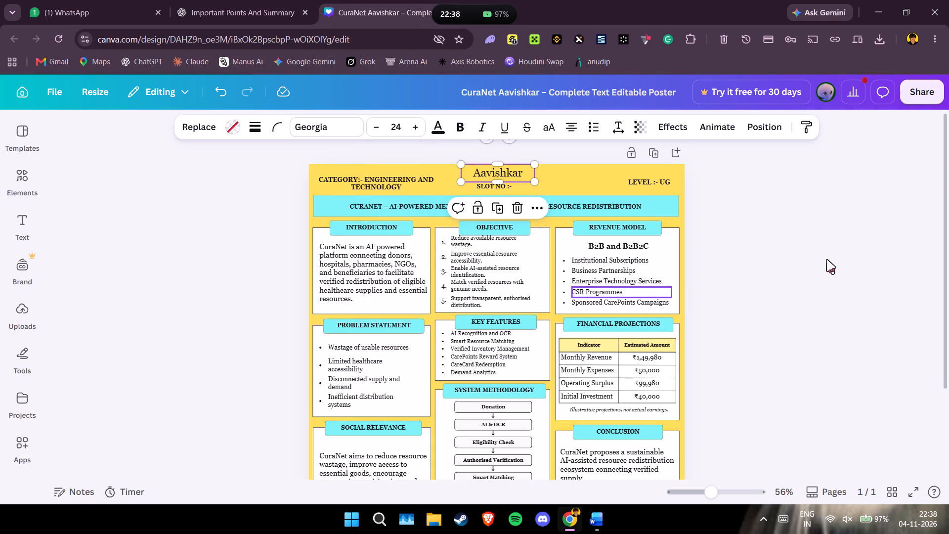
{"action": "left_click", "coordinate": [827, 260]}
Set the SLOT NO :- text below the Aavishkar heading to font size 14.
{"action": "left_click", "coordinate": [506, 188]}
{"action": "left_click", "coordinate": [396, 133]}
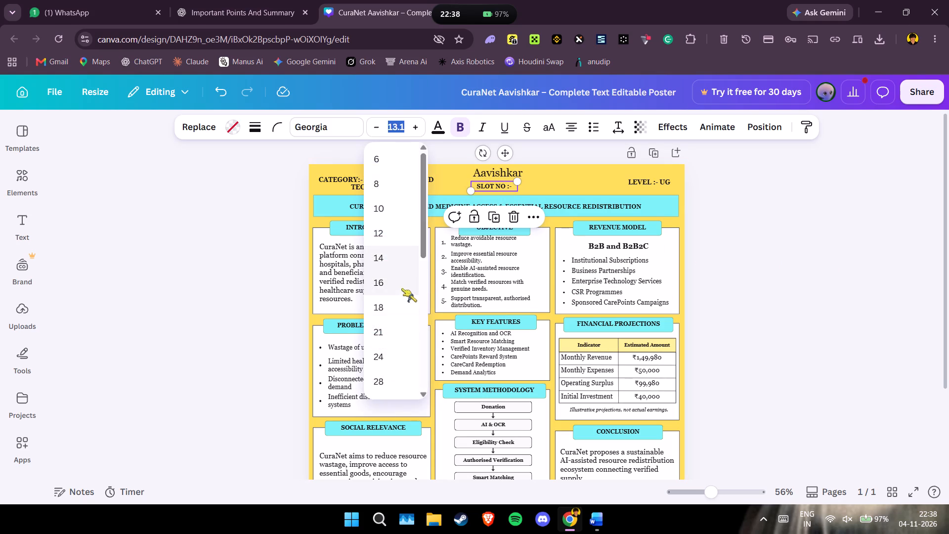
{"action": "left_click", "coordinate": [382, 256]}
{"action": "left_click", "coordinate": [772, 256]}
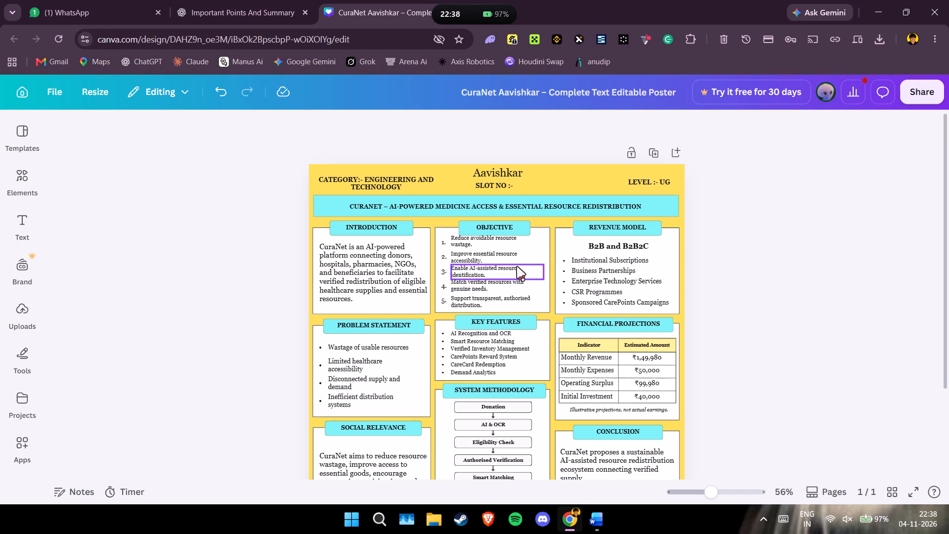
Set the CURANET – AI-POWERED MEDICINE ACCESS title text to font size 15.
{"action": "left_click", "coordinate": [464, 208]}
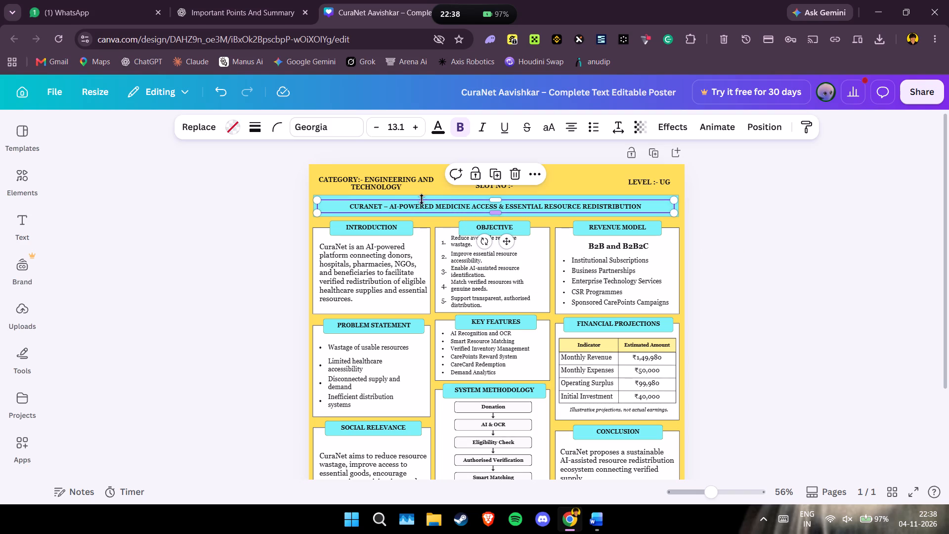
{"action": "left_click", "coordinate": [399, 126]}
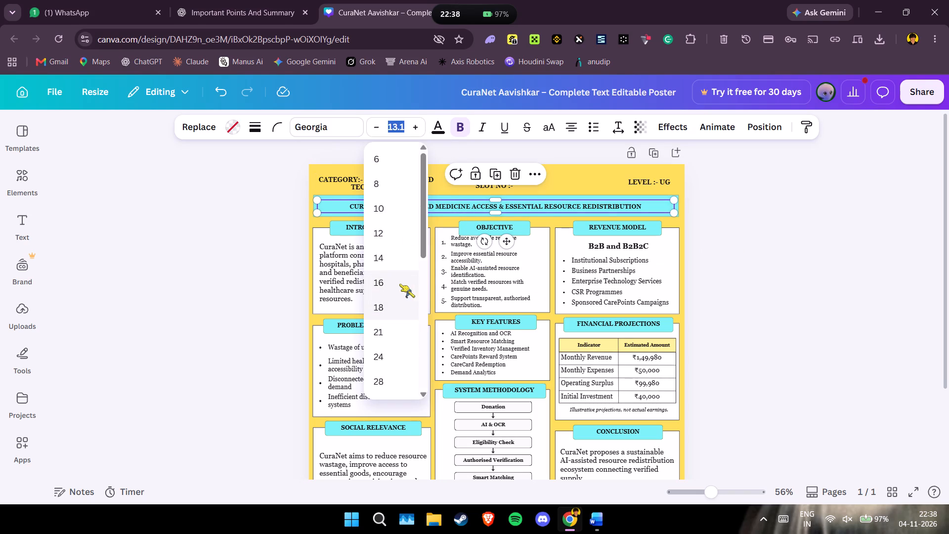
{"action": "left_click", "coordinate": [400, 284]}
{"action": "left_click", "coordinate": [385, 119]}
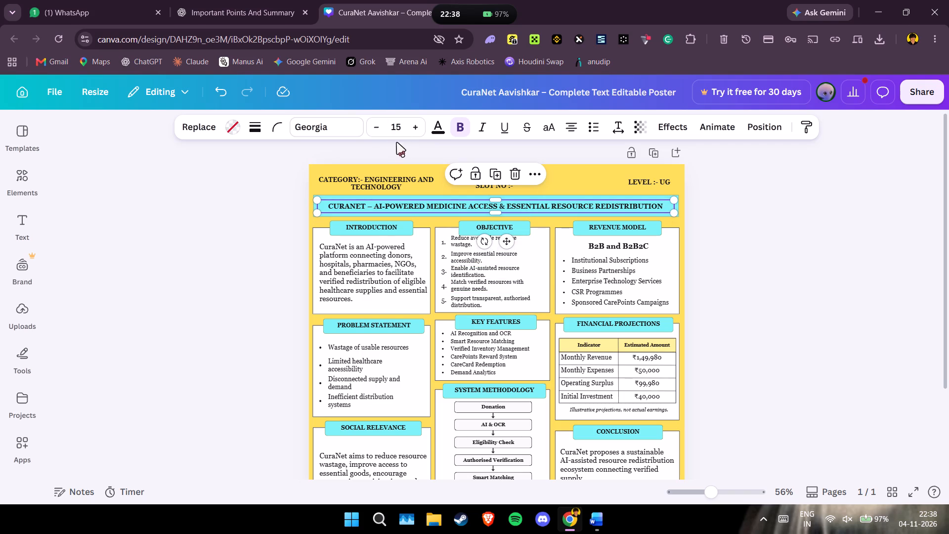
{"action": "left_click", "coordinate": [839, 181]}
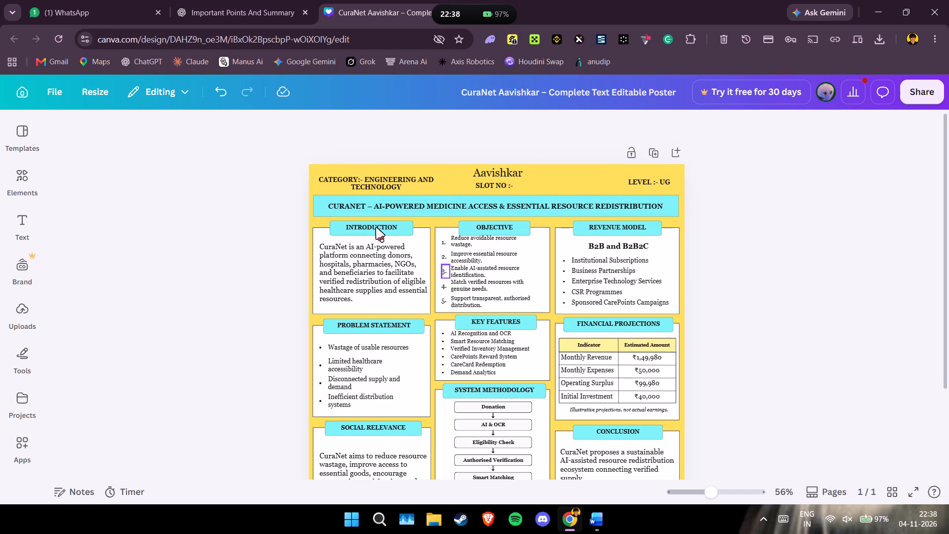
Set the INTRODUCTION, OBJECTIVE and REVENUE MODEL headings to font size 14.
{"action": "left_click", "coordinate": [376, 227]}
{"action": "left_click", "coordinate": [936, 235]}
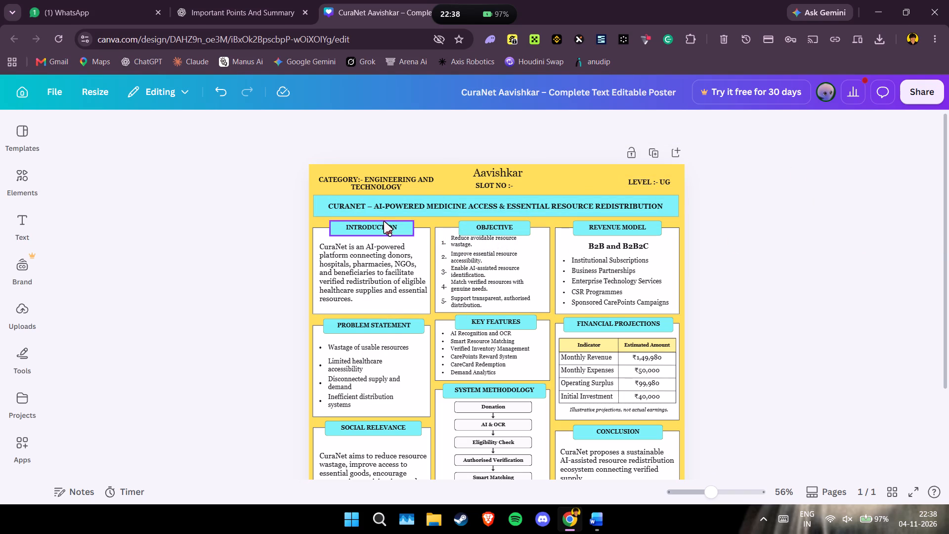
{"action": "left_click", "coordinate": [384, 223]}
{"action": "left_click", "coordinate": [390, 125]}
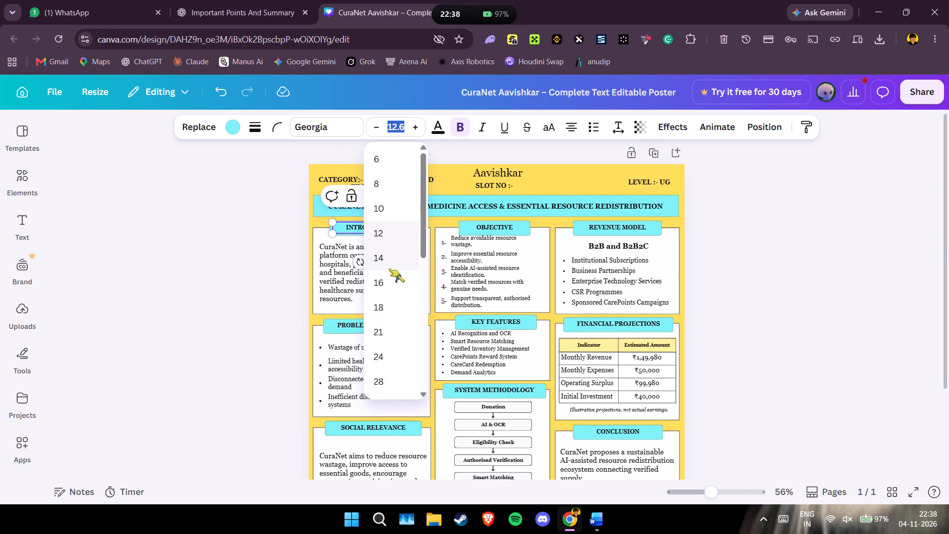
{"action": "left_click", "coordinate": [389, 265]}
{"action": "left_click", "coordinate": [501, 226]}
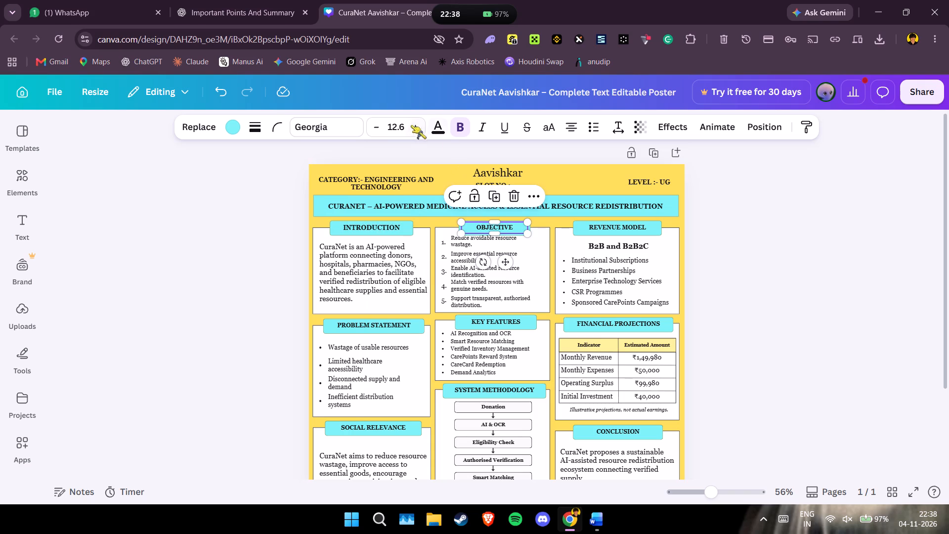
{"action": "left_click", "coordinate": [401, 135]}
{"action": "left_click", "coordinate": [398, 260]}
{"action": "left_click", "coordinate": [611, 229]}
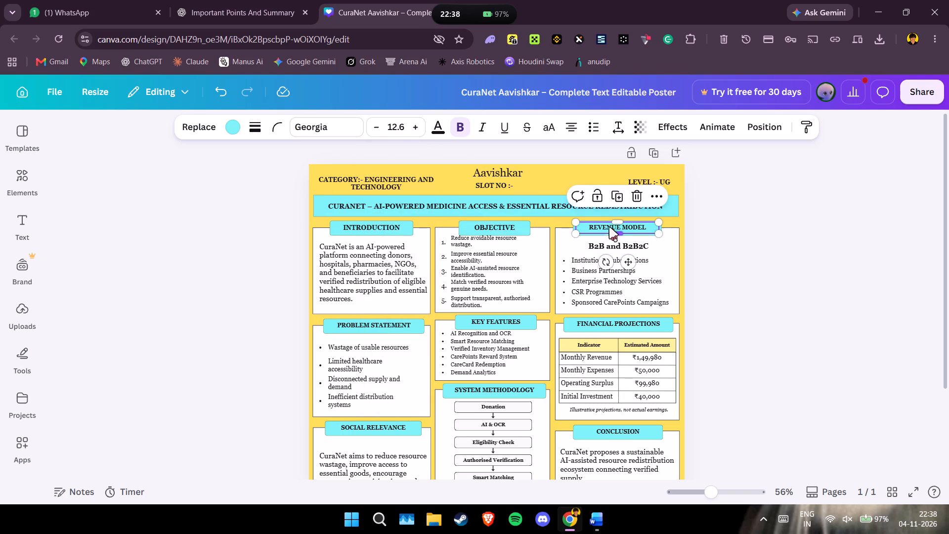
{"action": "left_click", "coordinate": [397, 136]}
{"action": "left_click", "coordinate": [383, 262]}
Set the PROBLEM STATEMENT, KEY FEATURES, FINANCIAL PROJECTIONS and SOCIAL RELEVANCE headings to font size 14.
{"action": "left_click", "coordinate": [377, 325]}
{"action": "left_click", "coordinate": [399, 126]}
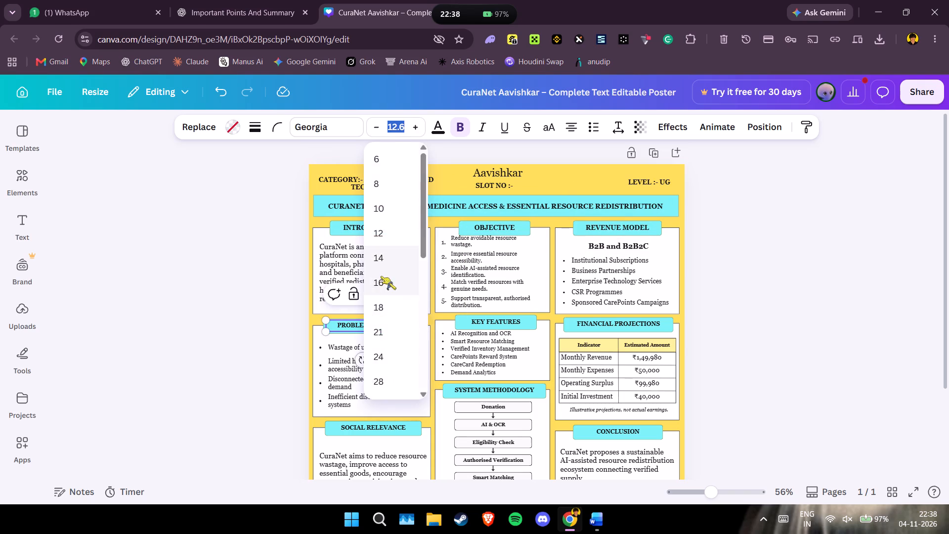
{"action": "left_click", "coordinate": [381, 258]}
{"action": "left_click", "coordinate": [518, 322]}
{"action": "left_click", "coordinate": [399, 132]}
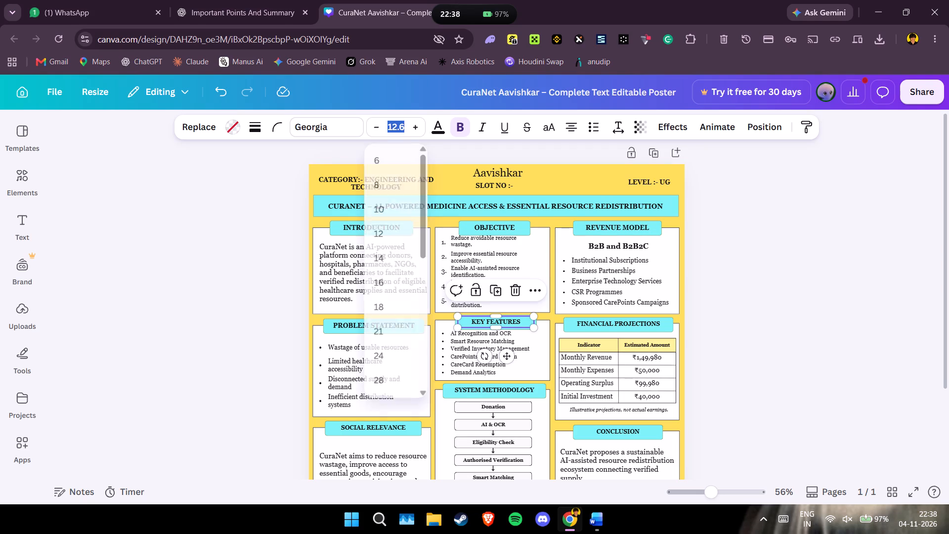
{"action": "left_click", "coordinate": [388, 258]}
{"action": "left_click", "coordinate": [631, 326]}
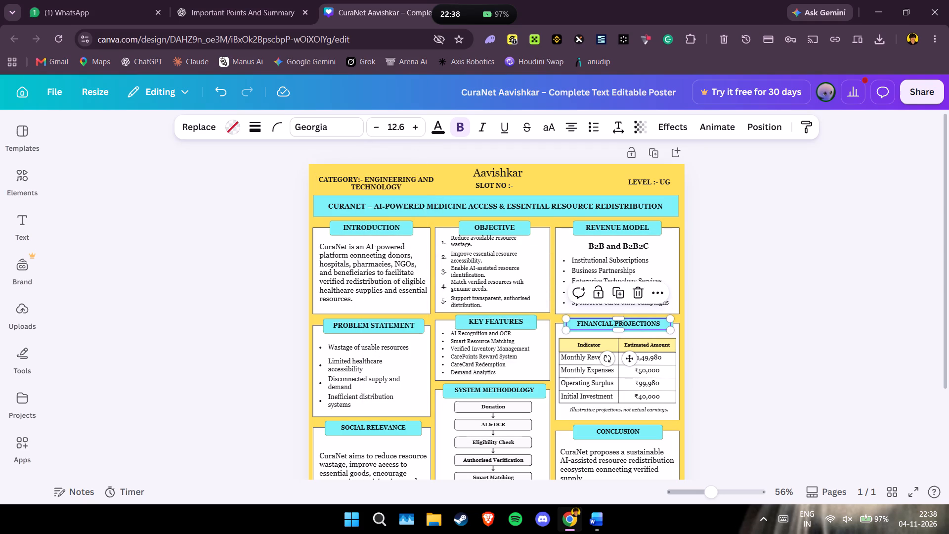
{"action": "left_click", "coordinate": [395, 121]}
{"action": "left_click", "coordinate": [383, 263]}
{"action": "left_click", "coordinate": [404, 427]}
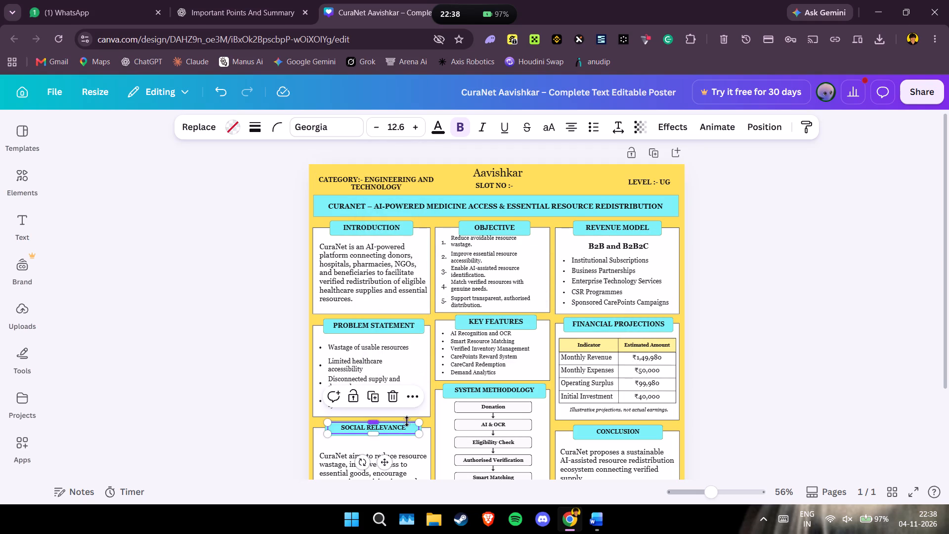
{"action": "left_click", "coordinate": [395, 123]}
{"action": "left_click", "coordinate": [382, 260]}
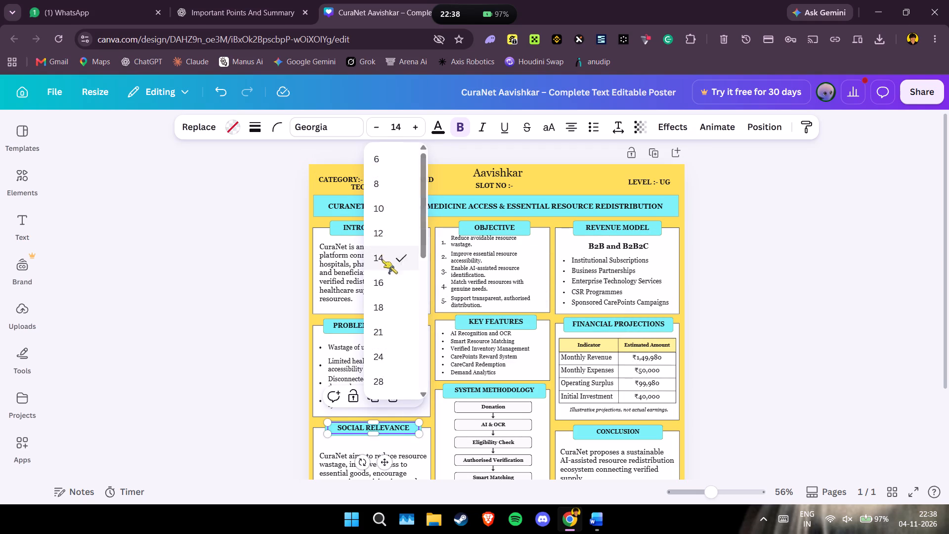
Set the SYSTEM METHODOLOGY and CONCLUSION headings to font size 14, and check the FINANCIAL PROJECTIONS heading's size against them.
{"action": "left_click", "coordinate": [507, 392]}
{"action": "left_click", "coordinate": [395, 131]}
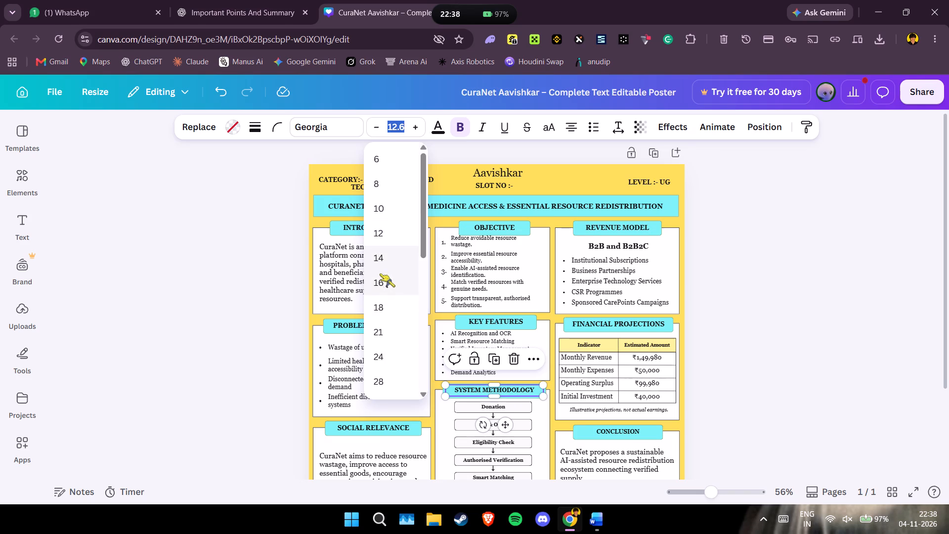
{"action": "left_click", "coordinate": [377, 257]}
{"action": "left_click", "coordinate": [615, 428]}
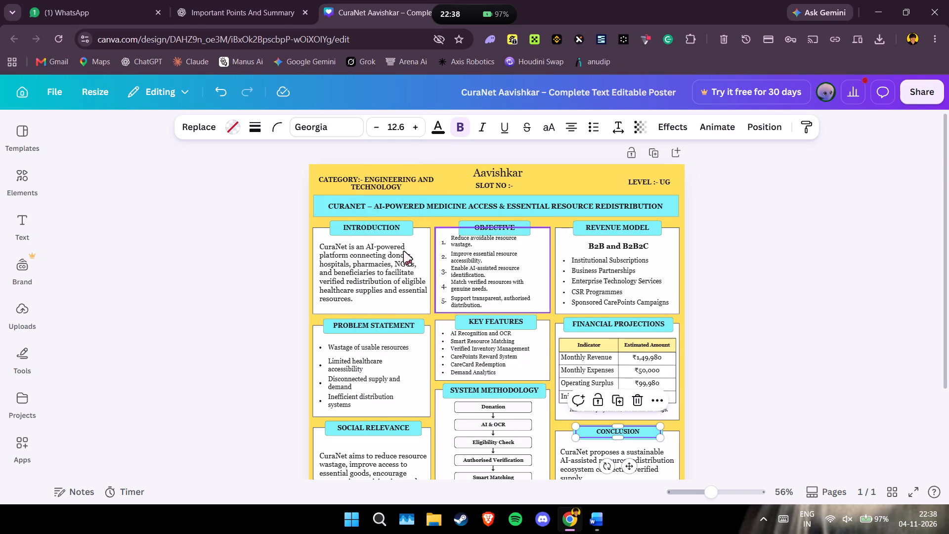
{"action": "left_click", "coordinate": [403, 115]}
{"action": "left_click", "coordinate": [399, 134]}
{"action": "left_click", "coordinate": [393, 262]}
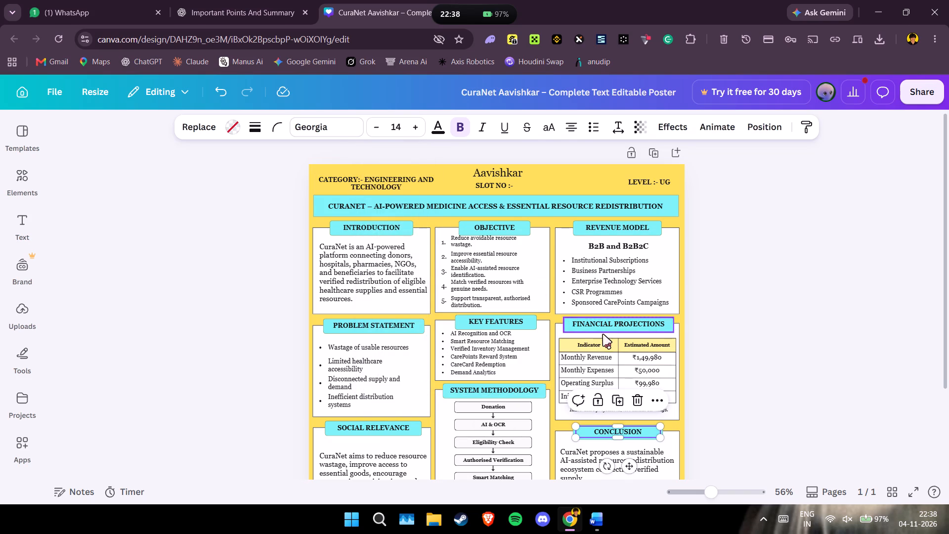
{"action": "left_click", "coordinate": [603, 333]}
{"action": "left_click", "coordinate": [809, 327]}
{"action": "left_click", "coordinate": [647, 326]}
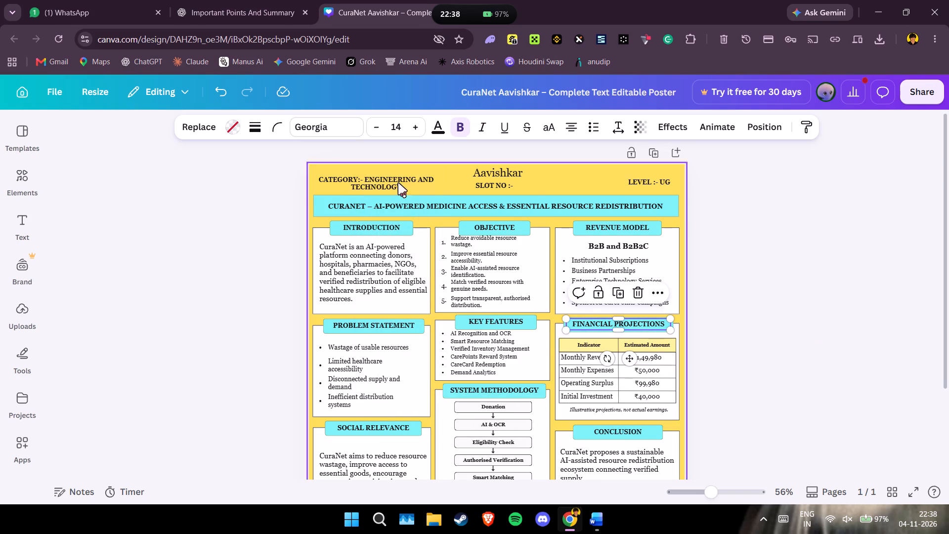
Set the Illustrative projections note below the financial table to font size 12, and reduce it by one size increment.
{"action": "scroll", "coordinate": [593, 244], "scroll_direction": "down", "scroll_amount": 1}
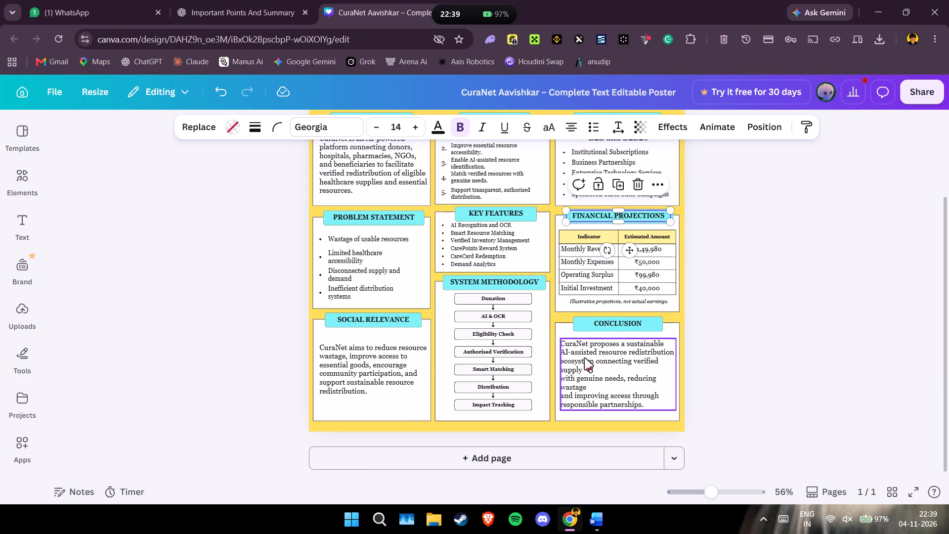
{"action": "left_click", "coordinate": [587, 304]}
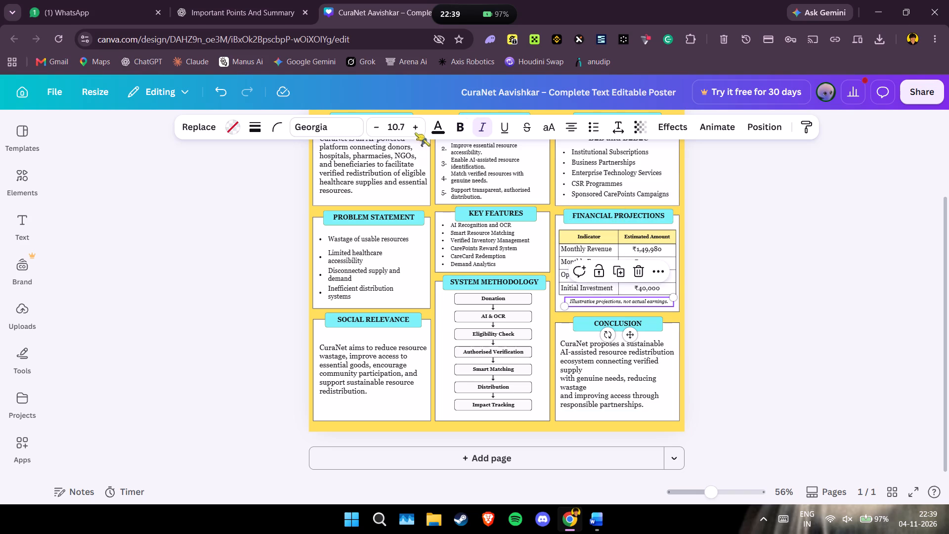
{"action": "left_click", "coordinate": [397, 124]}
{"action": "left_click", "coordinate": [397, 236]}
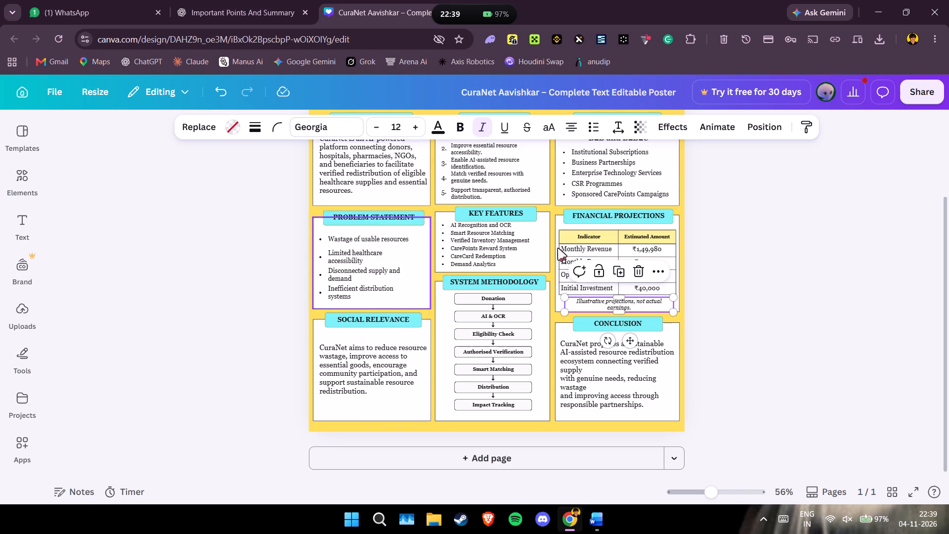
{"action": "left_click", "coordinate": [376, 128]}
{"action": "left_click", "coordinate": [887, 224]}
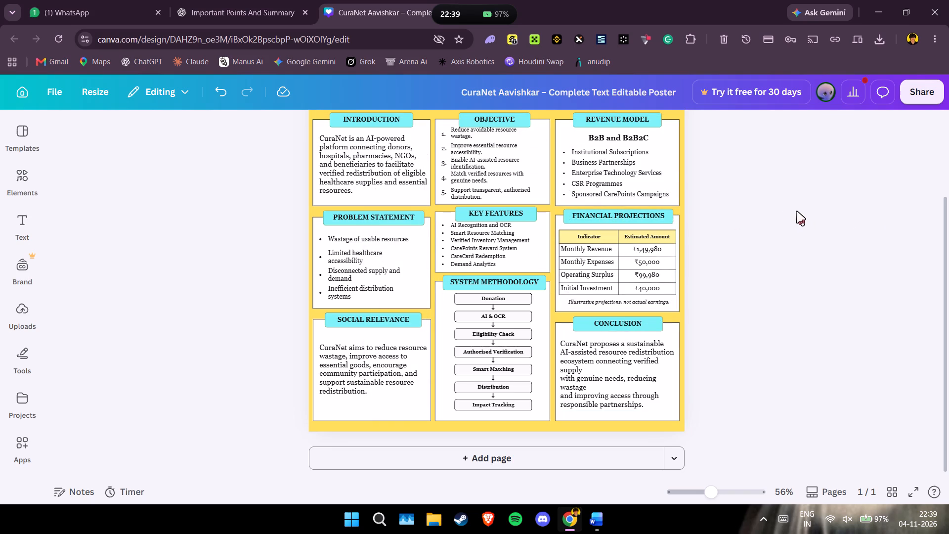
Set the Donation label in the System Methodology flowchart to font size 12.
{"action": "left_click", "coordinate": [503, 298]}
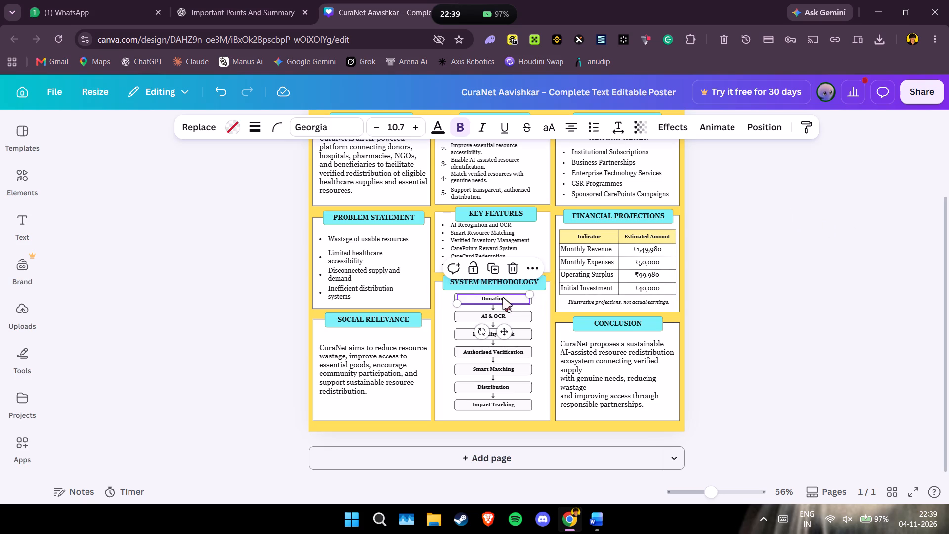
{"action": "left_click", "coordinate": [394, 126]}
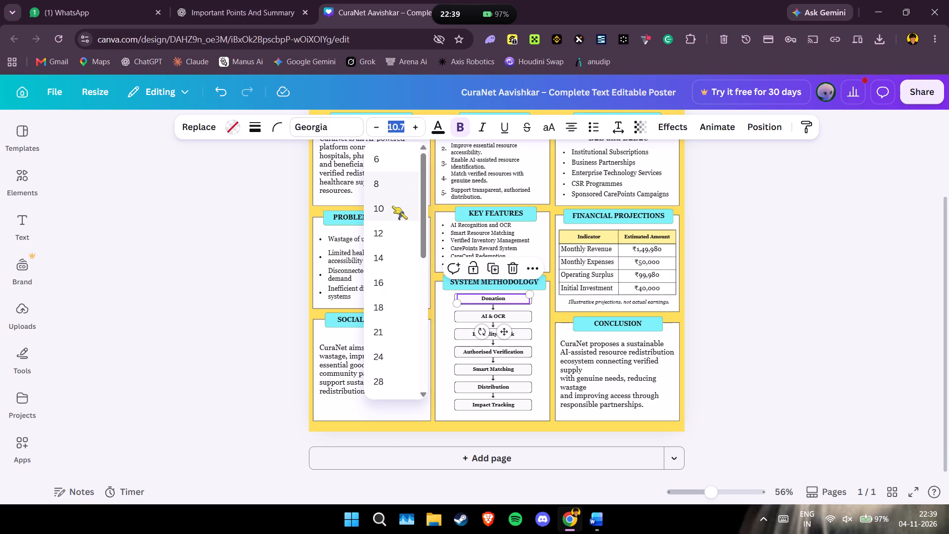
{"action": "left_click", "coordinate": [392, 214]}
{"action": "left_click", "coordinate": [390, 128]}
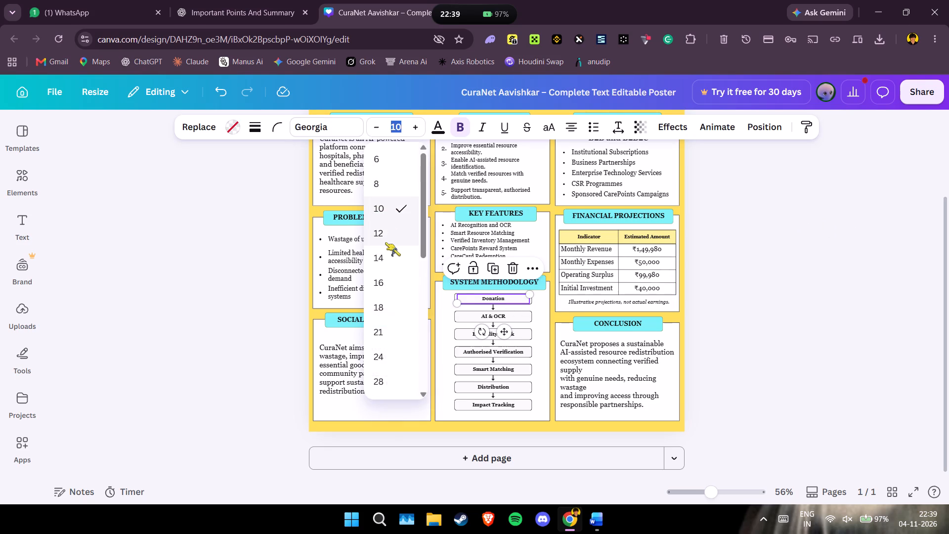
{"action": "left_click", "coordinate": [385, 241]}
Open the font size of the AI & OCR label in the System Methodology flowchart for editing.
{"action": "left_click", "coordinate": [506, 318]}
{"action": "left_click", "coordinate": [394, 128]}
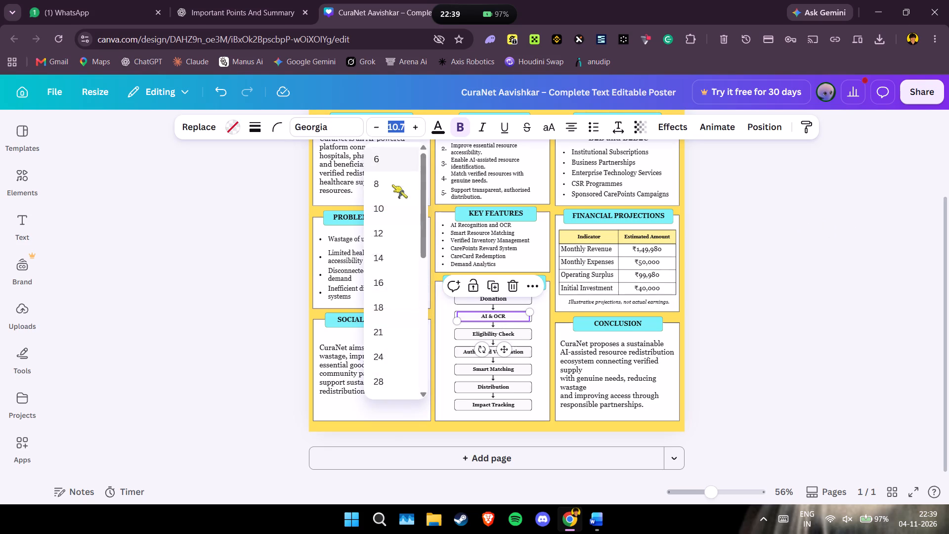
Set the AI & OCR, Eligibility Check and Authorised Verification labels in the System Methodology flowchart to font size 12.
{"action": "left_click", "coordinate": [387, 236]}
{"action": "left_click", "coordinate": [487, 334]}
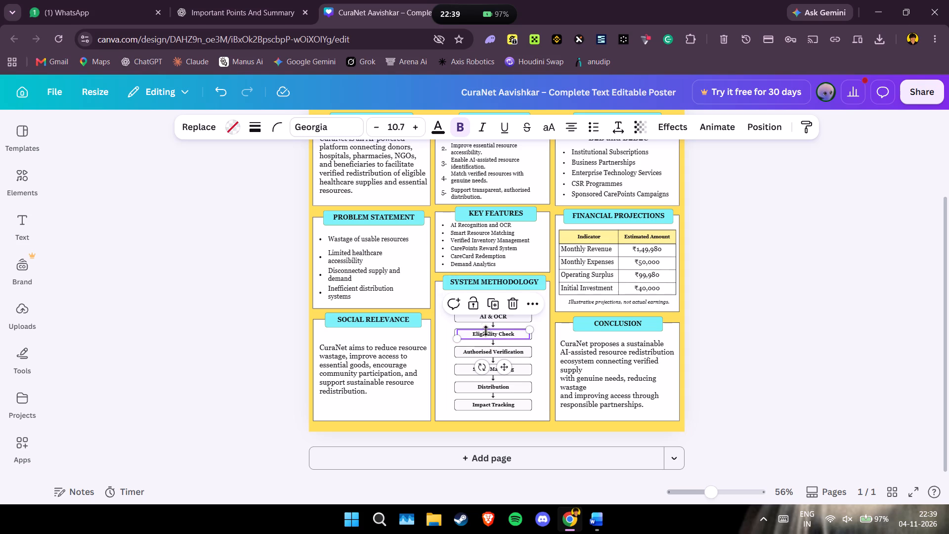
{"action": "left_click", "coordinate": [389, 125]}
{"action": "left_click", "coordinate": [390, 235]}
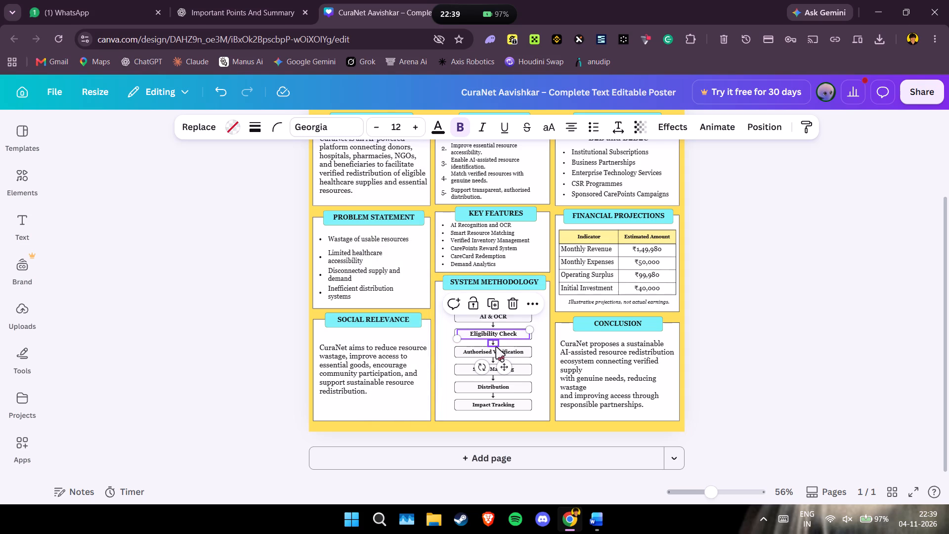
{"action": "left_click", "coordinate": [495, 351]}
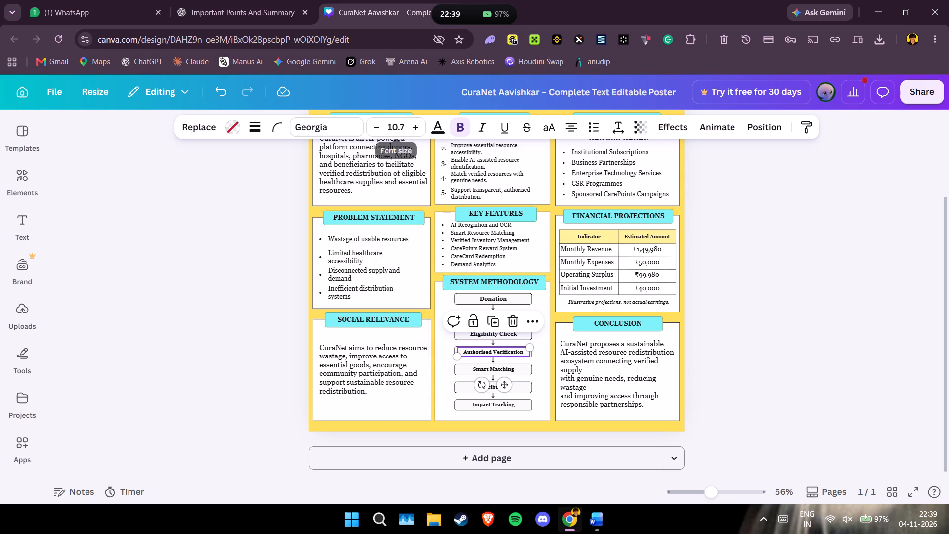
{"action": "left_click", "coordinate": [395, 124]}
{"action": "left_click", "coordinate": [384, 235]}
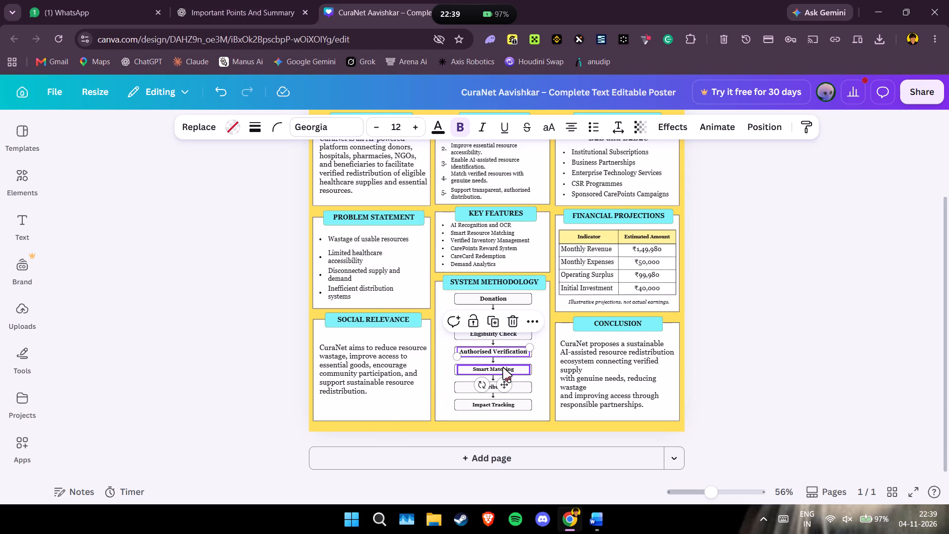
{"action": "left_click", "coordinate": [504, 370]}
{"action": "left_click", "coordinate": [388, 121]}
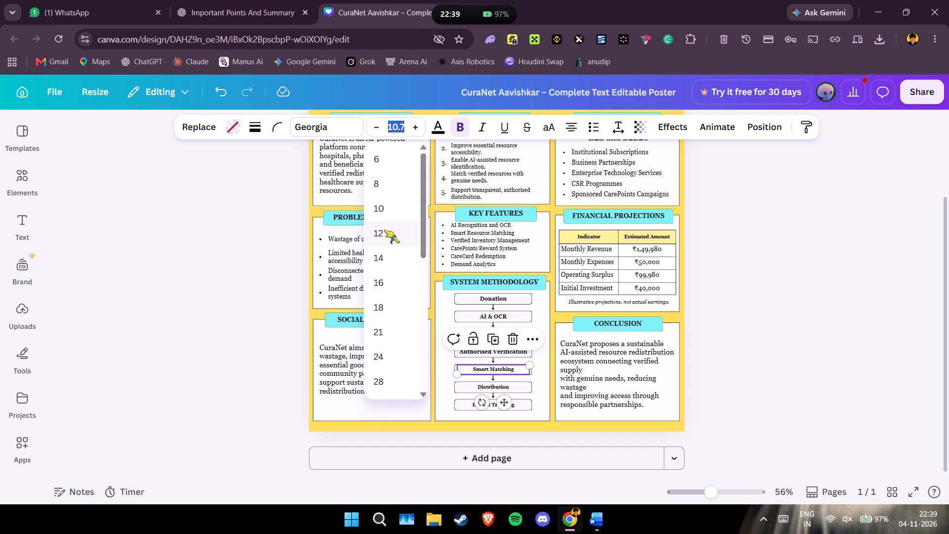
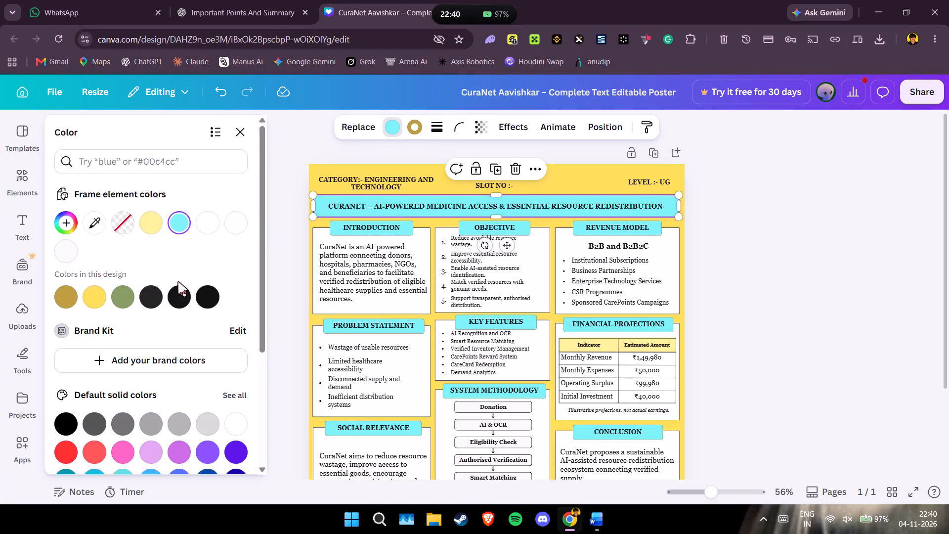
Try a light purple fill on the CURANET title banner, and replace it with the default light grey gradient.
{"action": "scroll", "coordinate": [178, 282], "scroll_direction": "down", "scroll_amount": 1}
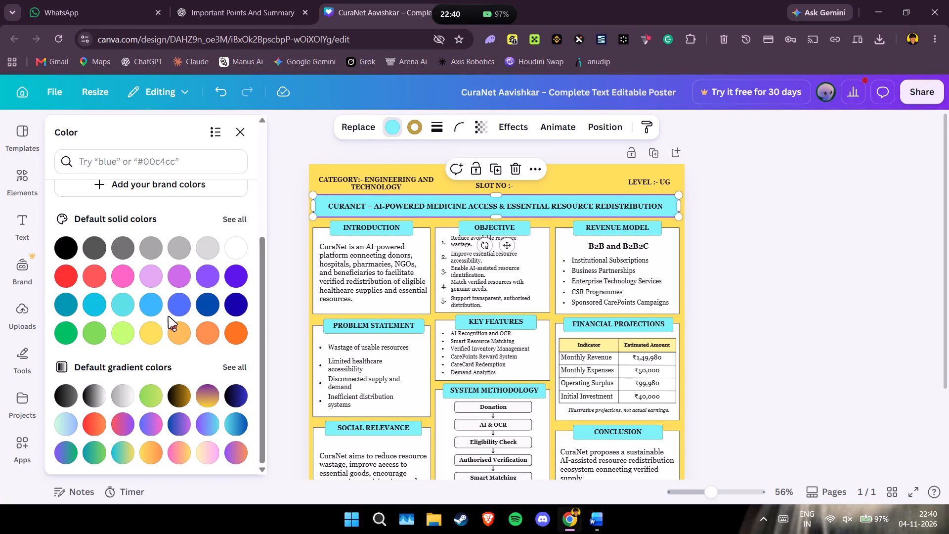
{"action": "left_click", "coordinate": [150, 280]}
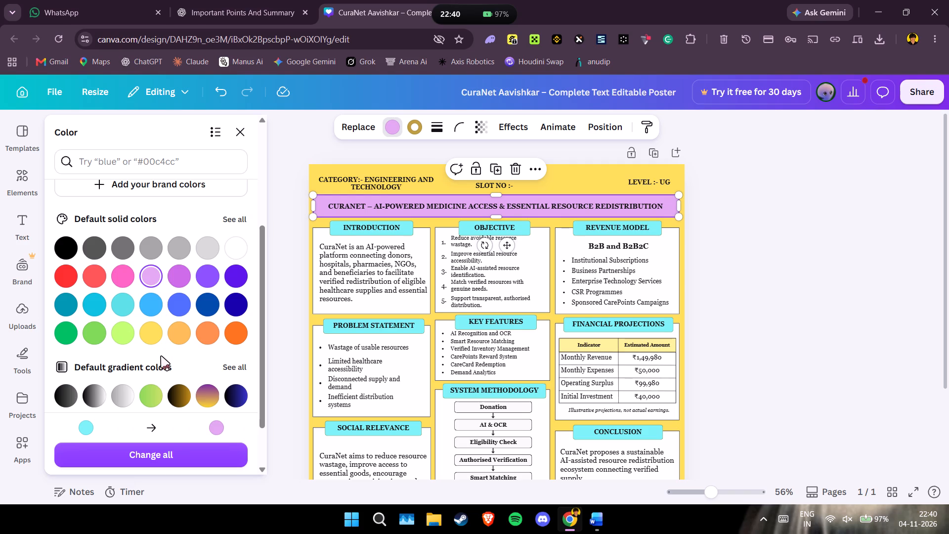
{"action": "left_click", "coordinate": [126, 396]}
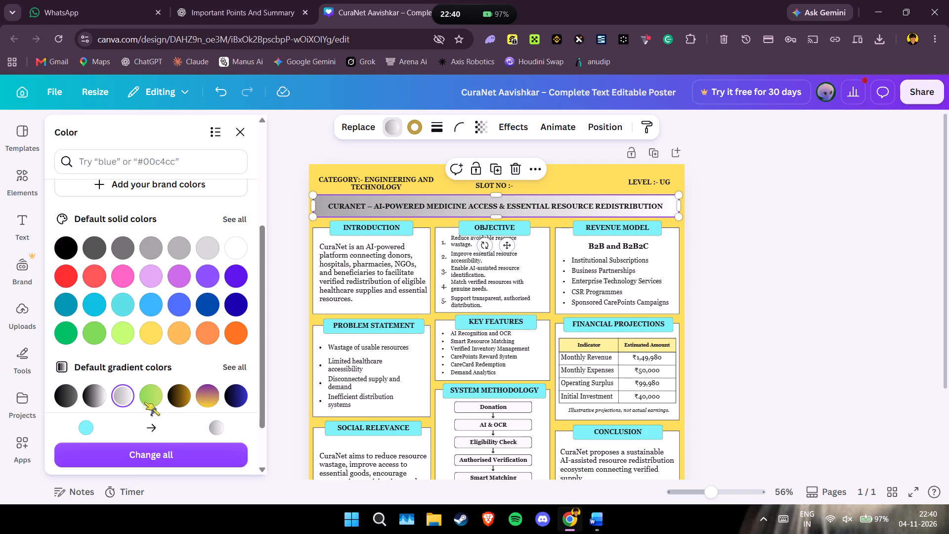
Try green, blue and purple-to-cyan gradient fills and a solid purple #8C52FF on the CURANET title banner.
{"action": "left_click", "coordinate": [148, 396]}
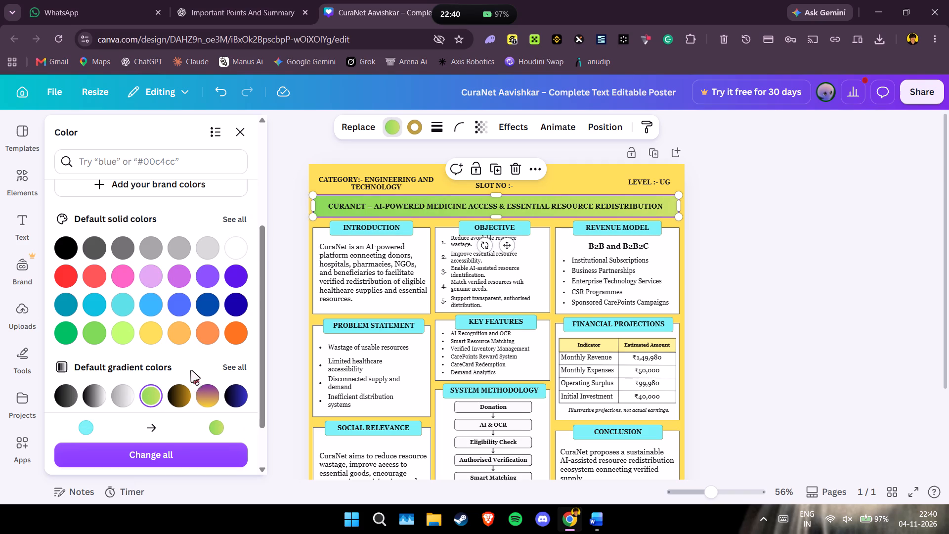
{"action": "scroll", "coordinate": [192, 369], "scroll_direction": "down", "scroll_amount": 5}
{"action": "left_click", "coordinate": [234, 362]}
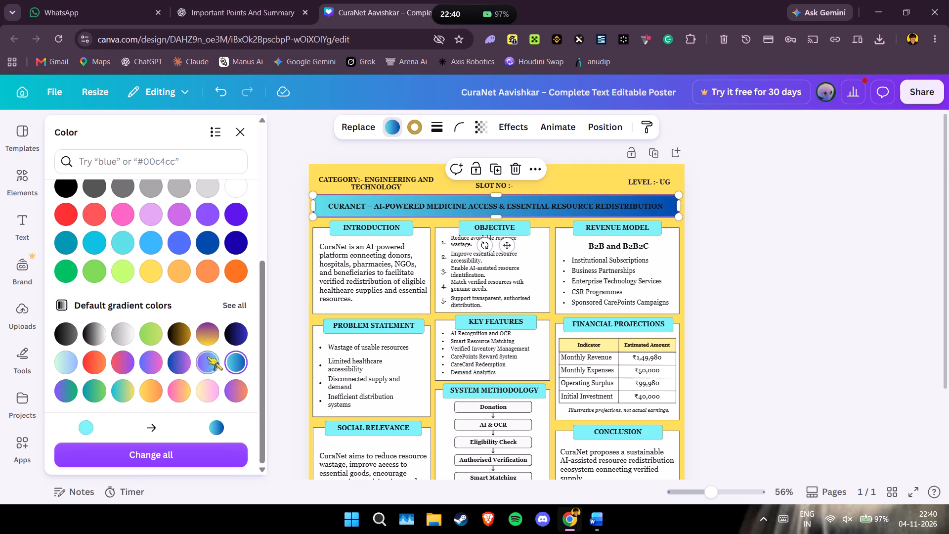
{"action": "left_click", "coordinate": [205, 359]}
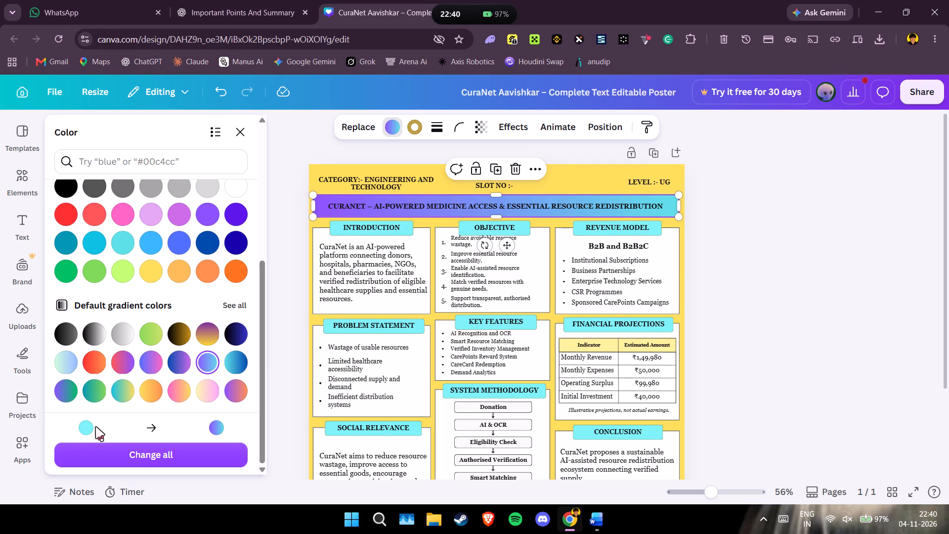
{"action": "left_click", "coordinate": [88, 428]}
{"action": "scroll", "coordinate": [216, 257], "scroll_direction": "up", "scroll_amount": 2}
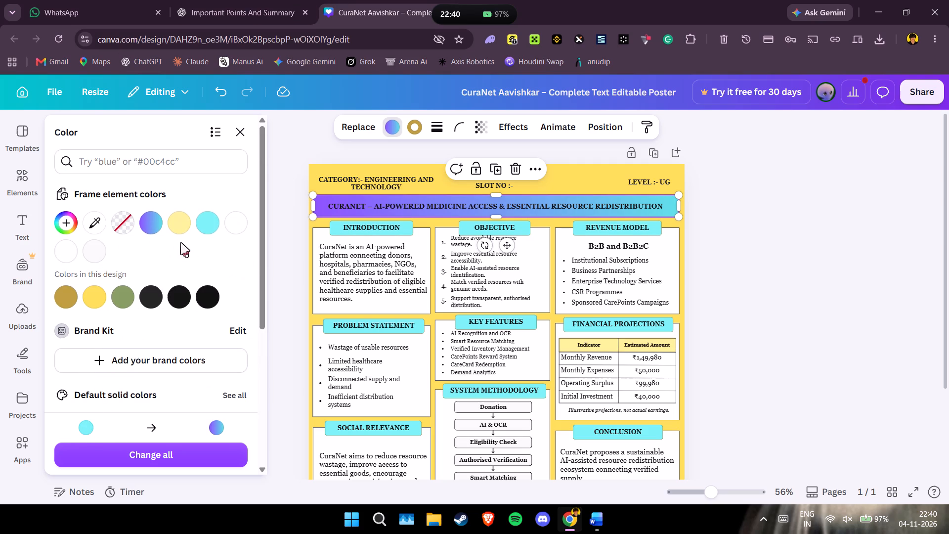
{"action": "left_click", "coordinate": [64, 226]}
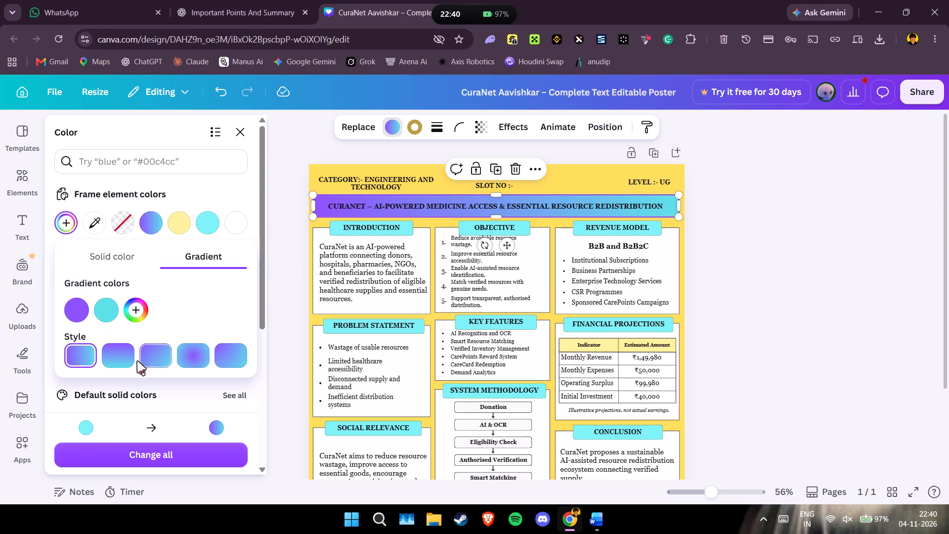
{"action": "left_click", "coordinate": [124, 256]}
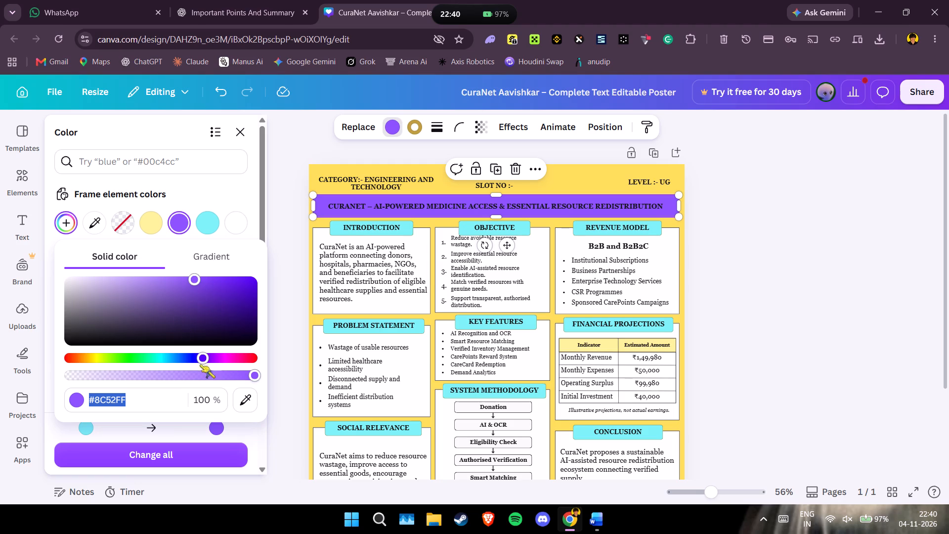
Give the CURANET title banner a solid light cyan fill, adjusting the shade to #95F9FE.
{"action": "left_click", "coordinate": [204, 224]}
{"action": "left_click", "coordinate": [61, 223]}
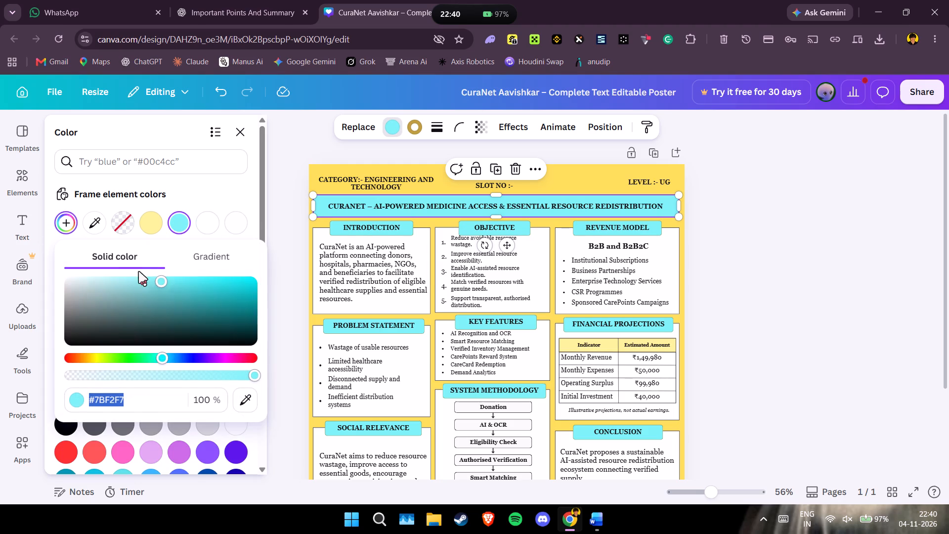
{"action": "left_click_drag", "start_coordinate": [163, 283], "coordinate": [243, 287]}
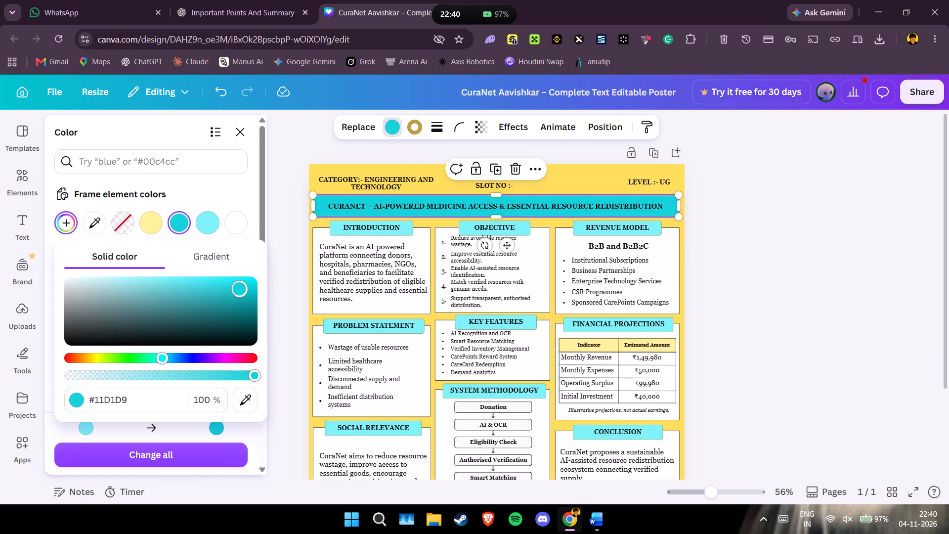
{"action": "left_click_drag", "start_coordinate": [243, 287], "coordinate": [128, 272]}
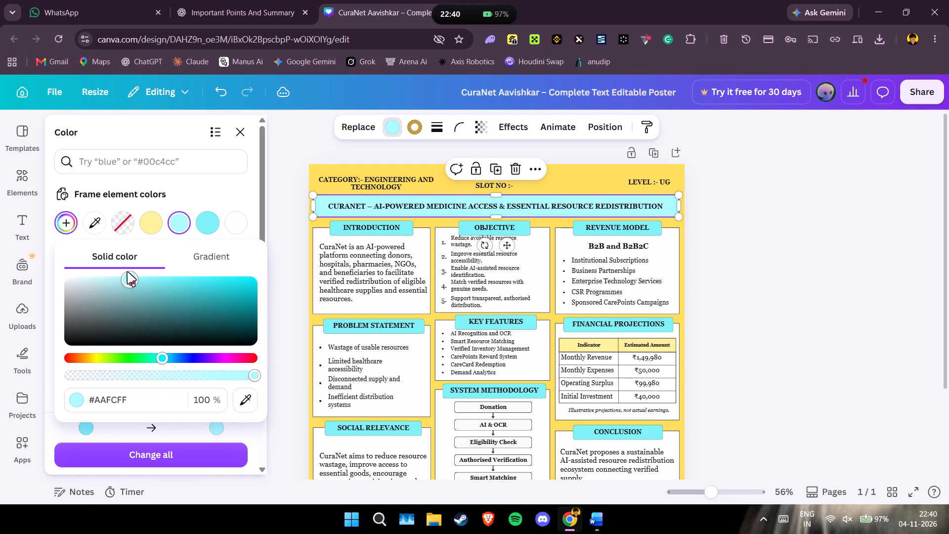
{"action": "left_click_drag", "start_coordinate": [128, 272], "coordinate": [144, 277]}
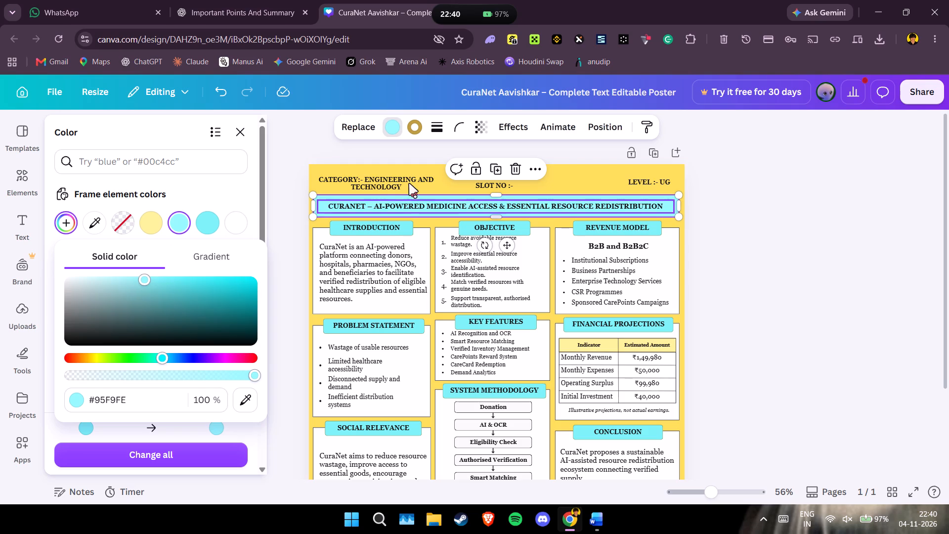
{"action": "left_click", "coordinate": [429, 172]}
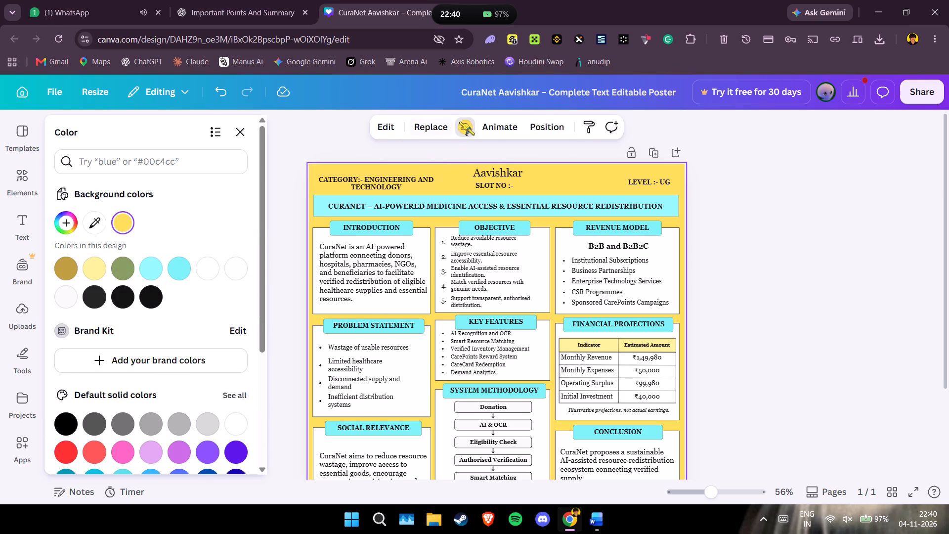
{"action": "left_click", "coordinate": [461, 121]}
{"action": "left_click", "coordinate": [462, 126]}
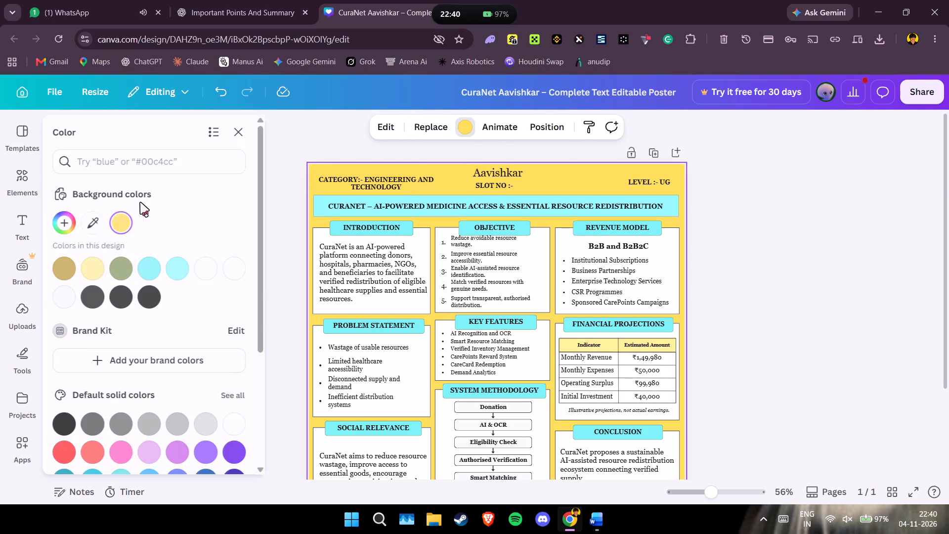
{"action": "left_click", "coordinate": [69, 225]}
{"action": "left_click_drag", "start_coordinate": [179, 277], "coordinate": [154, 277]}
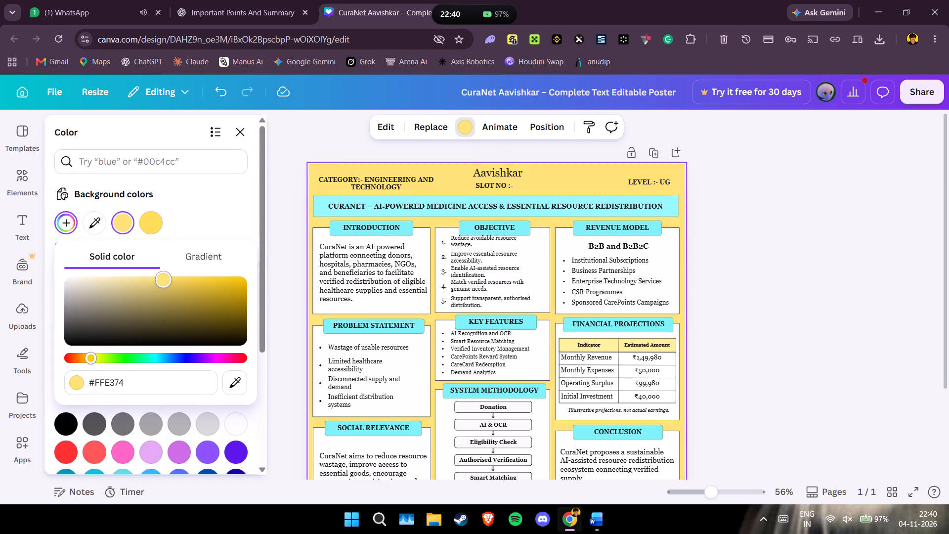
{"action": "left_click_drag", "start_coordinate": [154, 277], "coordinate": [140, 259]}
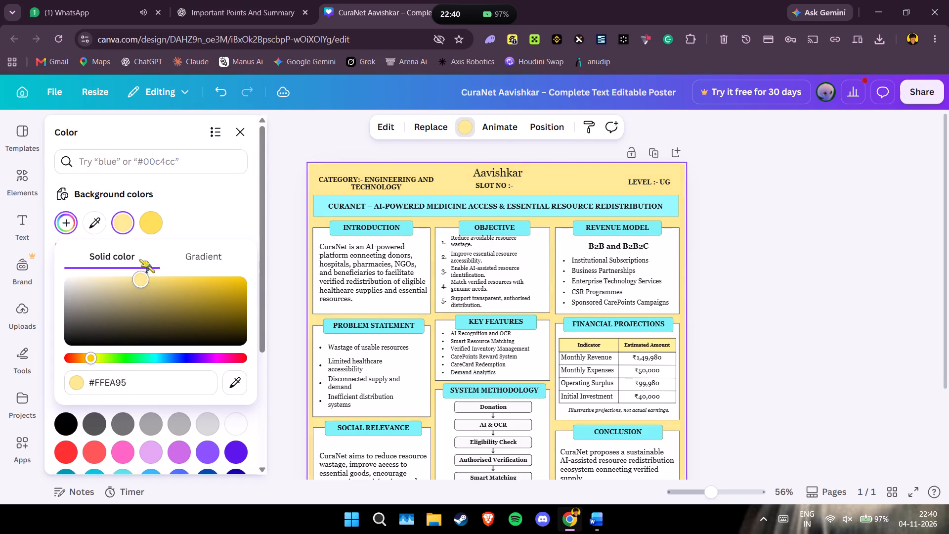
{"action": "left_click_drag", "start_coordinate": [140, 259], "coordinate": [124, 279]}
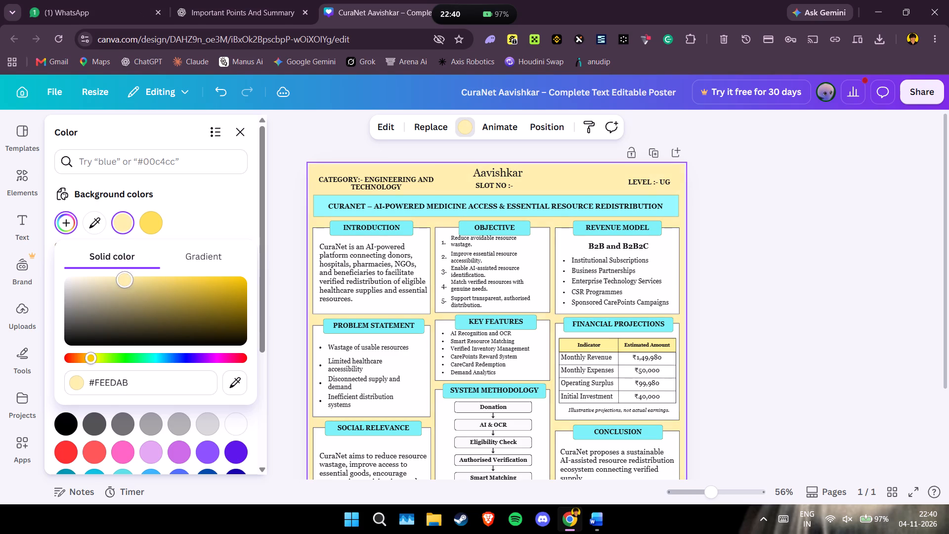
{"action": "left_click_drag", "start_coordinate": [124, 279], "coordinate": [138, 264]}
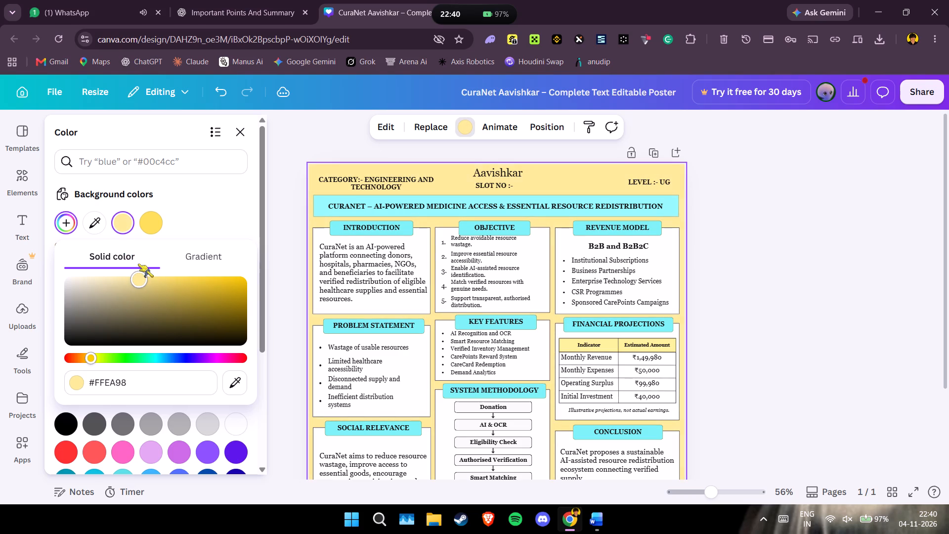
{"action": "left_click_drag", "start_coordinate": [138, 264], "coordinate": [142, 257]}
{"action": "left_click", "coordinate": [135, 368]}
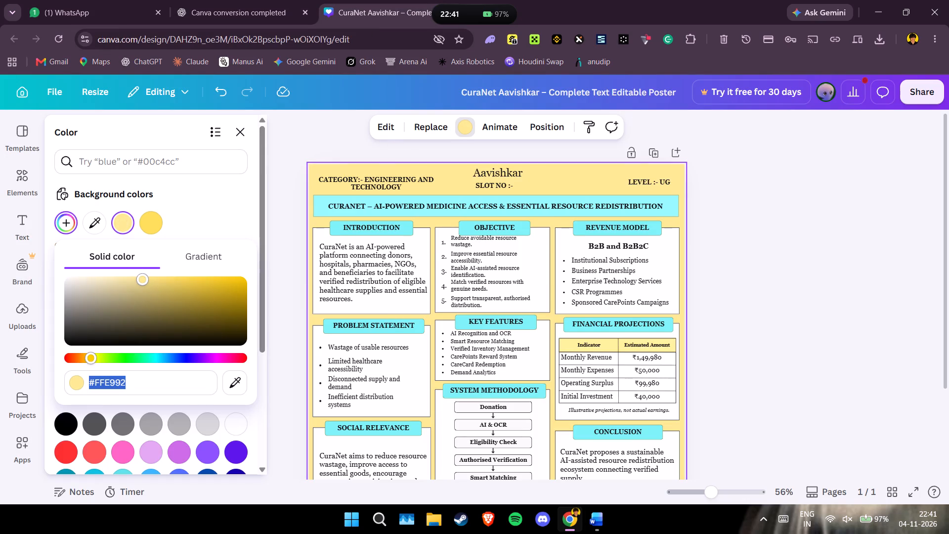
{"action": "key", "text": "ctrl+v"}
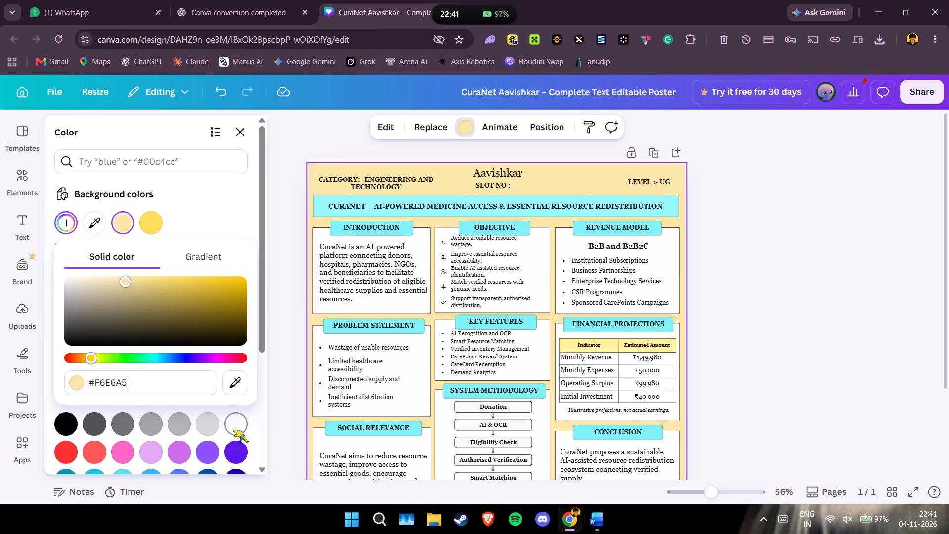
{"action": "key", "text": "Return"}
{"action": "left_click", "coordinate": [280, 165]}
Copy the Powder Blue code #B9DCEB from the ChatGPT chat and apply it in Canva as the CuraNet title banner's fill colour.
{"action": "left_click", "coordinate": [319, 198]}
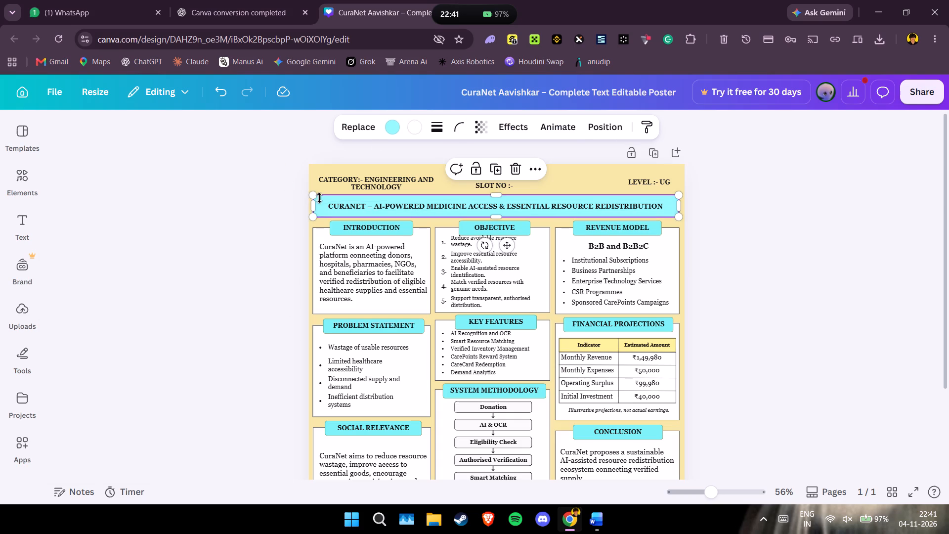
{"action": "left_click", "coordinate": [394, 126]}
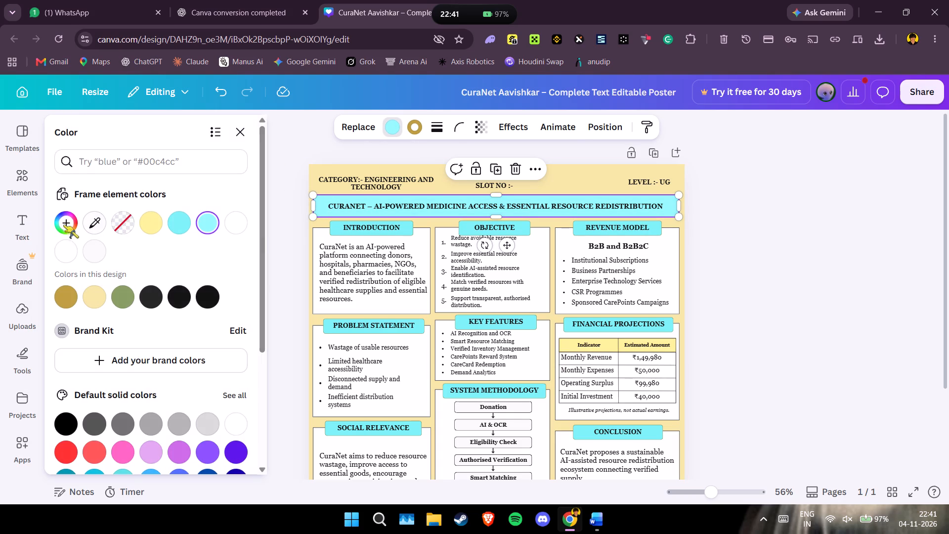
{"action": "left_click", "coordinate": [63, 224]}
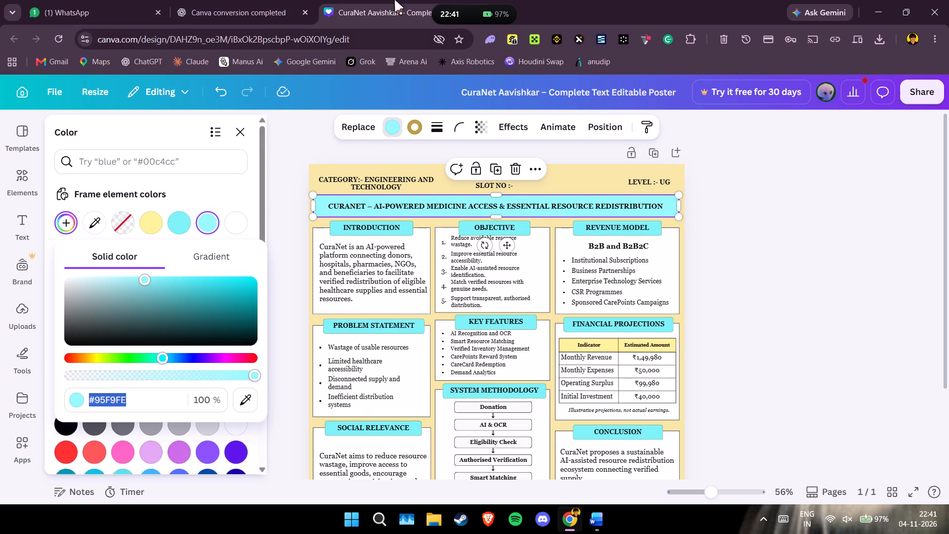
{"action": "left_click", "coordinate": [226, 0]}
{"action": "left_click", "coordinate": [433, 385]}
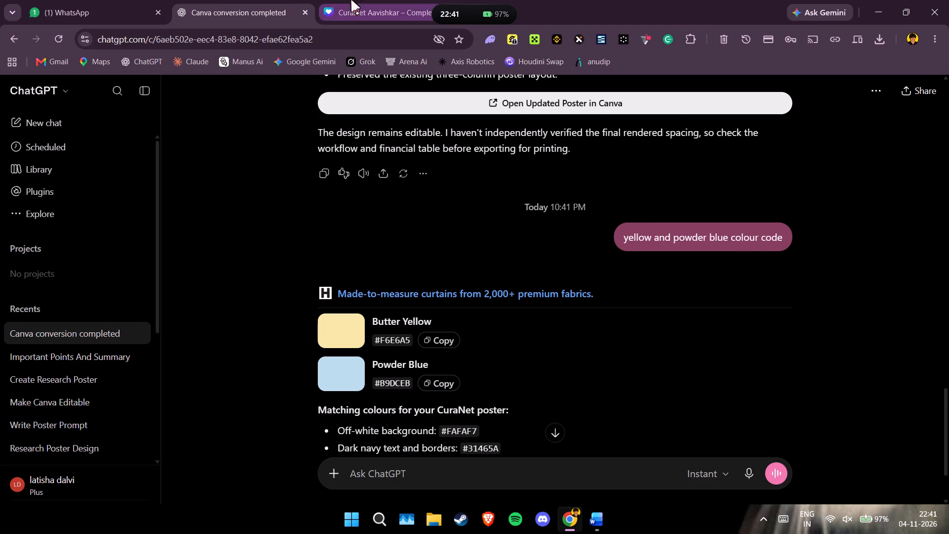
{"action": "left_click", "coordinate": [351, 0]}
{"action": "key", "text": "ctrl+v"}
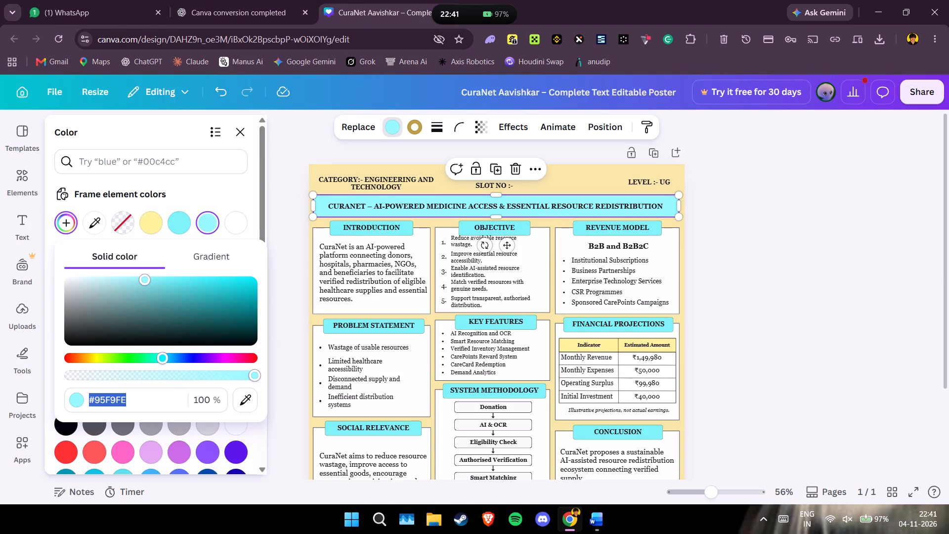
{"action": "left_click", "coordinate": [262, 297]}
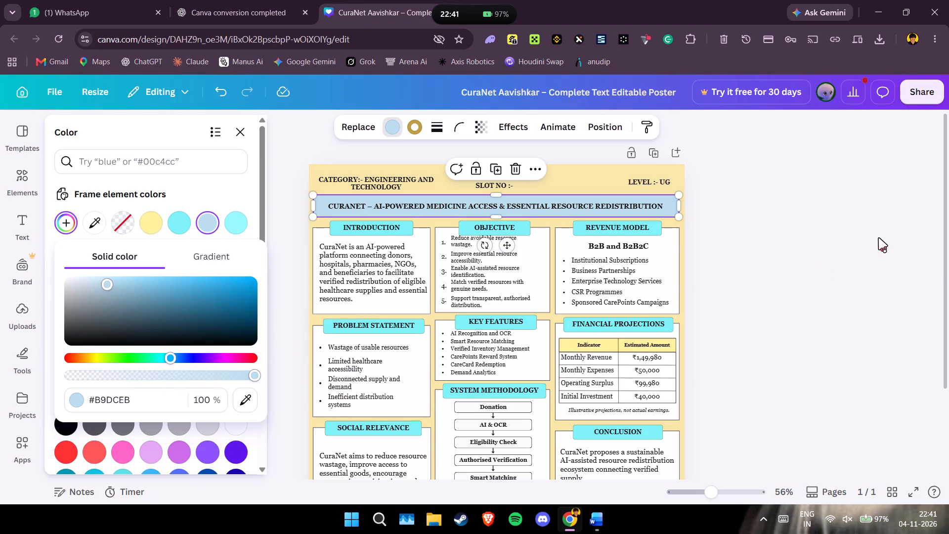
{"action": "left_click", "coordinate": [885, 233]}
{"action": "left_click", "coordinate": [885, 233]}
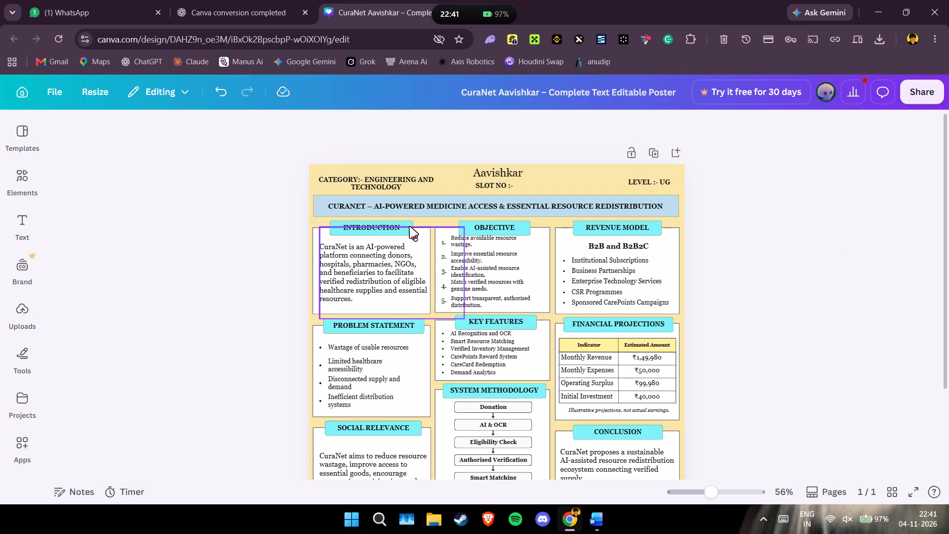
Select the INTRODUCTION section's heading box below the title banner.
{"action": "left_click", "coordinate": [406, 222]}
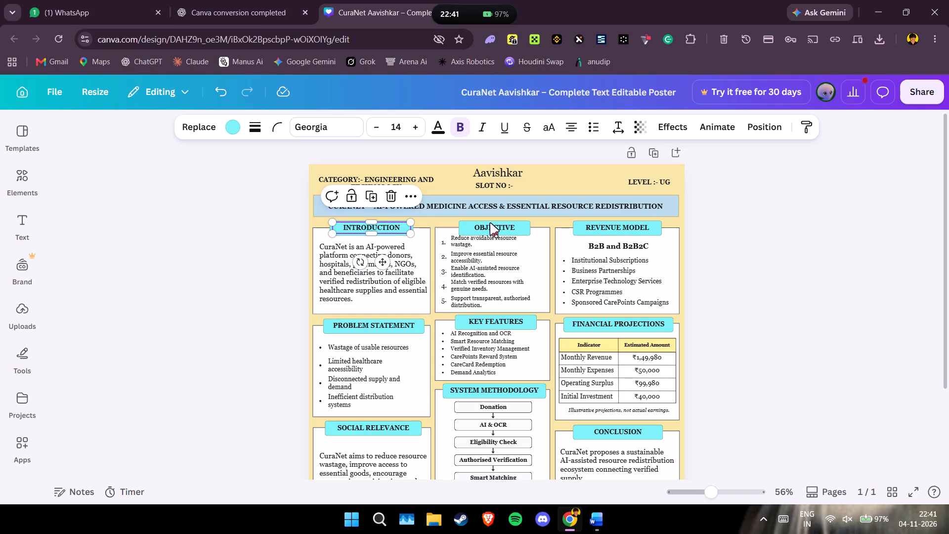
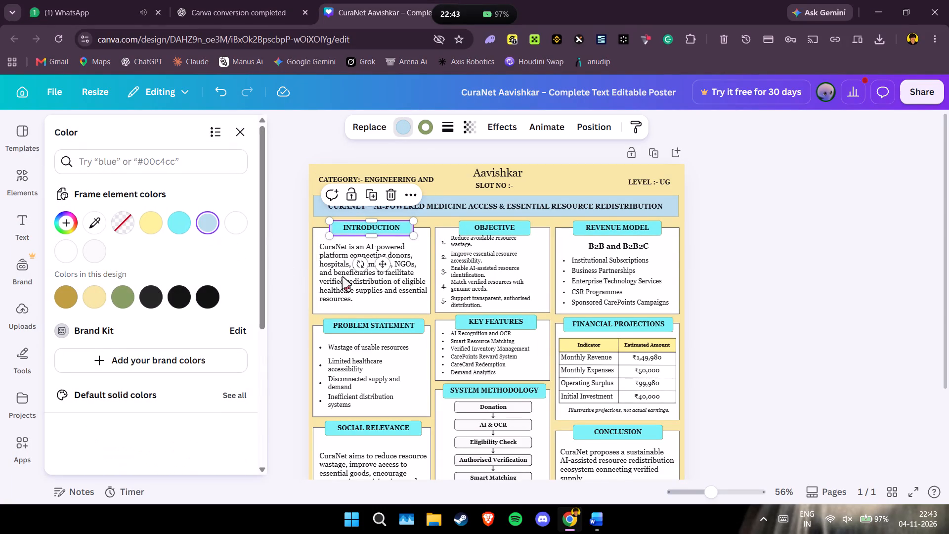
Fill the INTRODUCTION, OBJECTIVE and REVENUE MODEL heading text boxes with the powder blue #B9DCEB.
{"action": "left_click", "coordinate": [340, 228]}
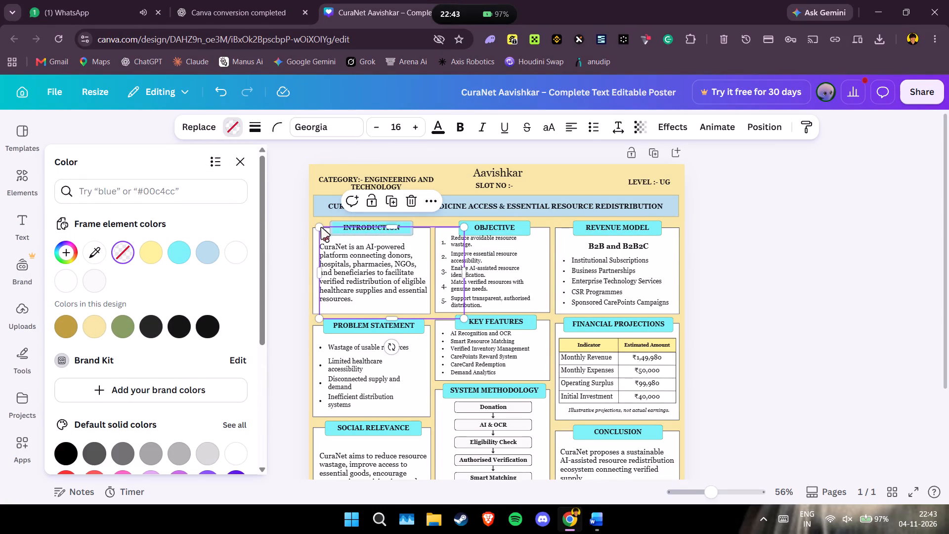
{"action": "left_click", "coordinate": [293, 230]}
{"action": "left_click", "coordinate": [818, 261]}
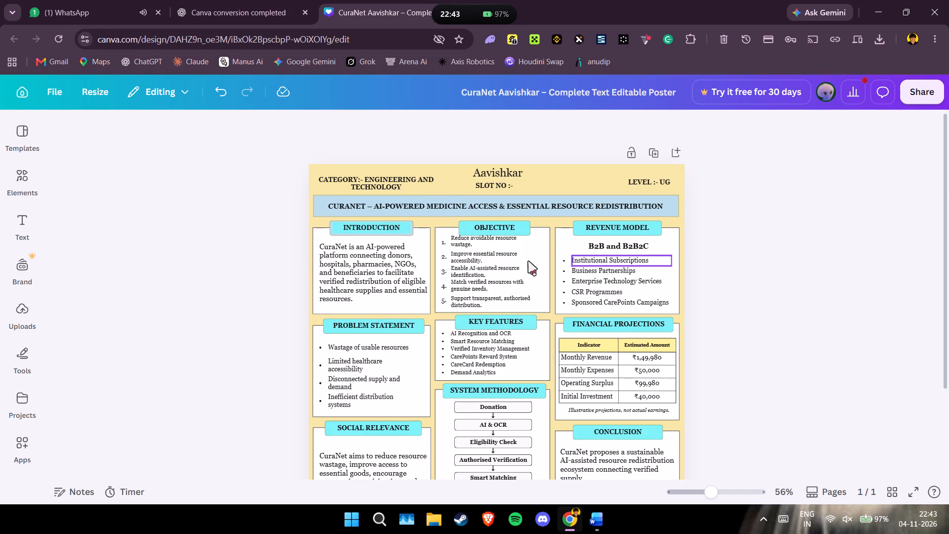
{"action": "left_click", "coordinate": [376, 223]}
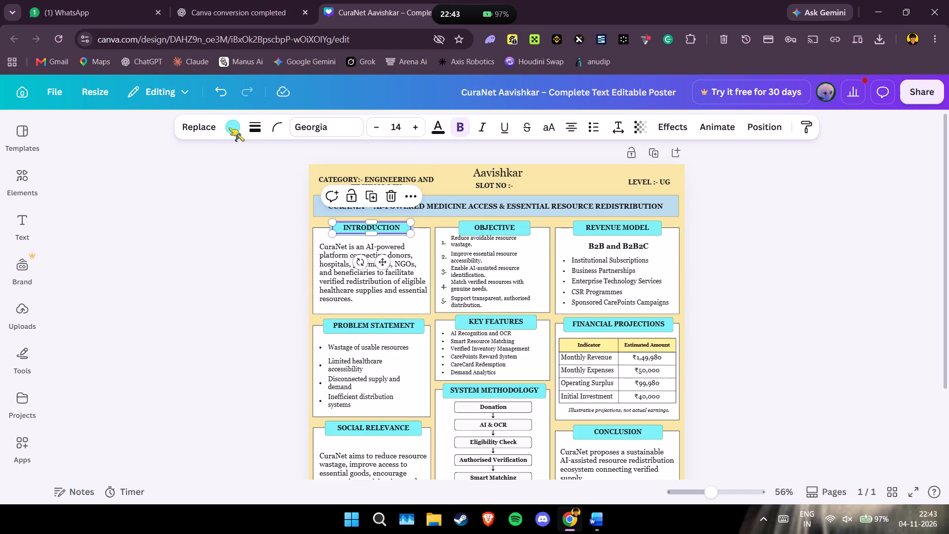
{"action": "left_click", "coordinate": [223, 132]}
{"action": "left_click", "coordinate": [204, 255]}
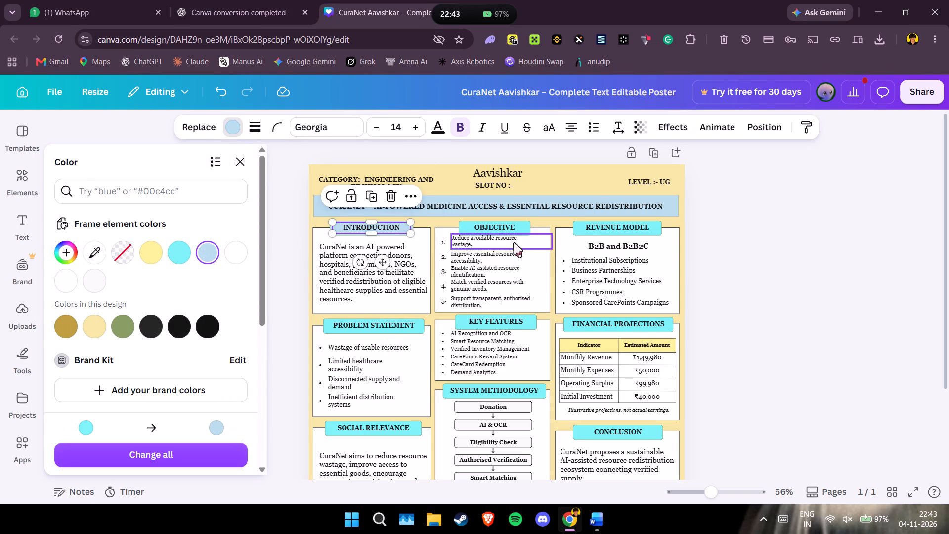
{"action": "left_click", "coordinate": [489, 226]}
{"action": "left_click", "coordinate": [204, 253]}
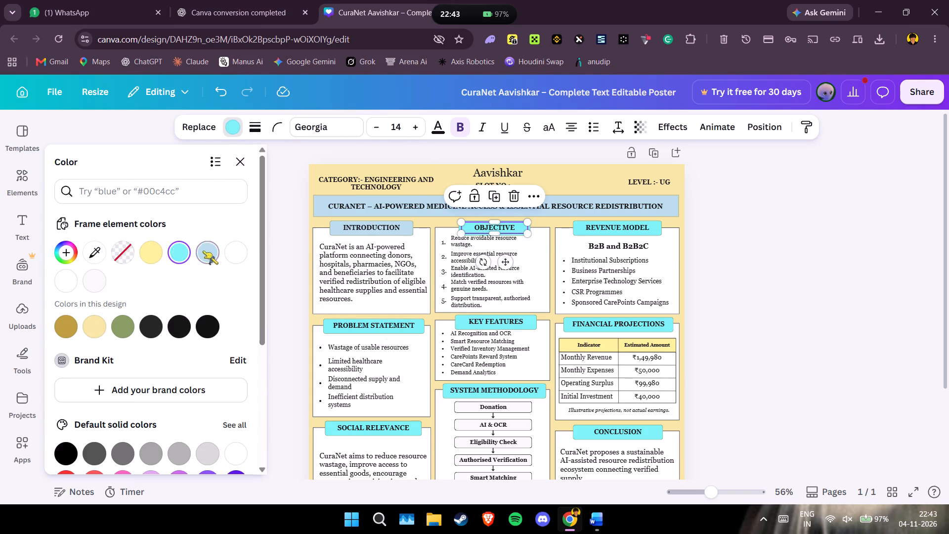
{"action": "left_click", "coordinate": [592, 229]}
{"action": "left_click", "coordinate": [208, 250]}
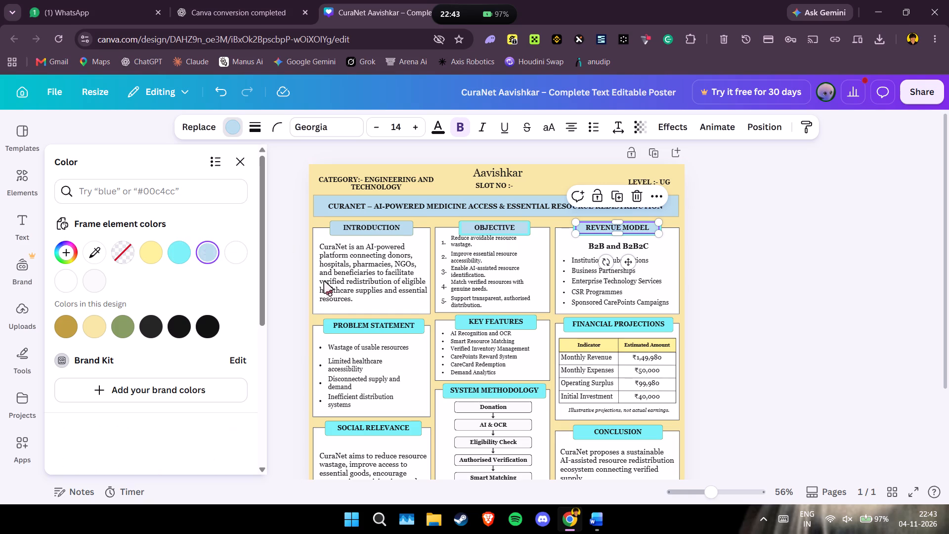
Fill the PROBLEM STATEMENT, KEY FEATURES and FINANCIAL PROJECTIONS heading text boxes with the same powder blue.
{"action": "left_click", "coordinate": [374, 321]}
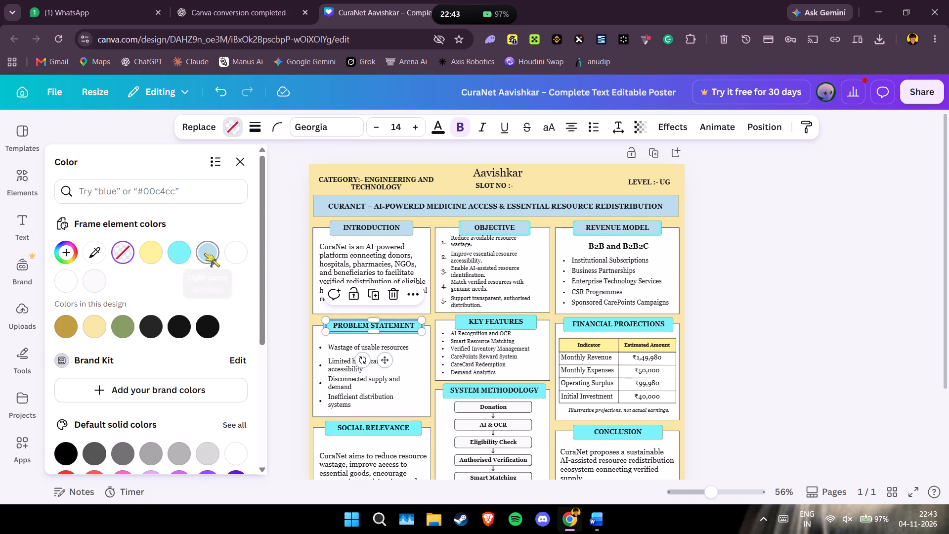
{"action": "left_click", "coordinate": [205, 253]}
{"action": "left_click", "coordinate": [483, 320]}
{"action": "left_click", "coordinate": [198, 255]}
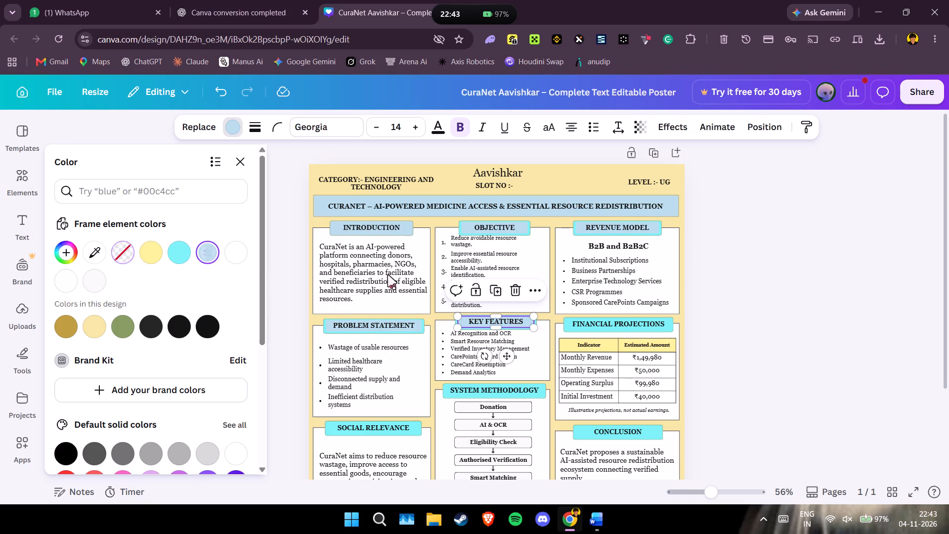
{"action": "left_click", "coordinate": [586, 326]}
{"action": "left_click", "coordinate": [204, 253]}
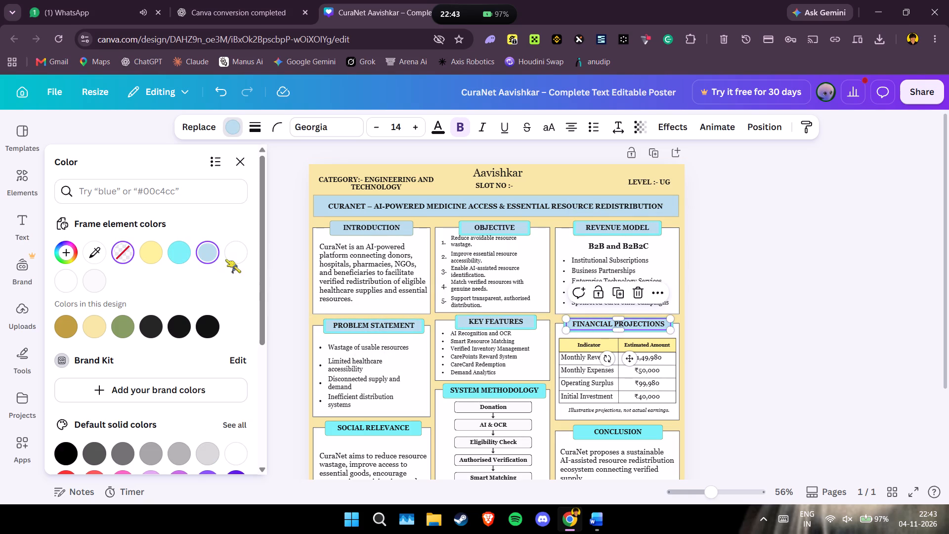
Fill the SOCIAL RELEVANCE, SYSTEM METHODOLOGY and CONCLUSION heading text boxes with powder blue #B9DCEB.
{"action": "left_click", "coordinate": [393, 429]}
{"action": "left_click", "coordinate": [211, 254]}
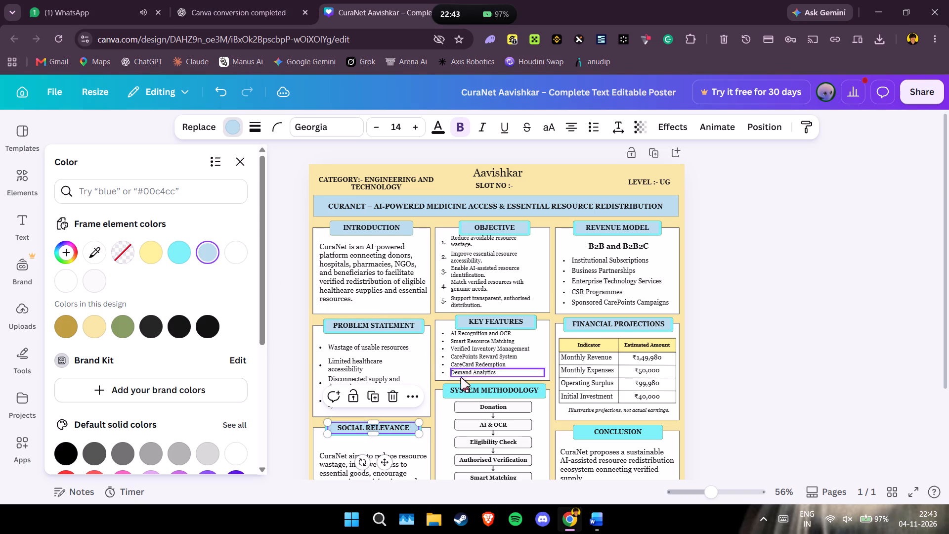
{"action": "left_click", "coordinate": [477, 391]}
{"action": "left_click", "coordinate": [204, 264]}
{"action": "left_click", "coordinate": [216, 258]}
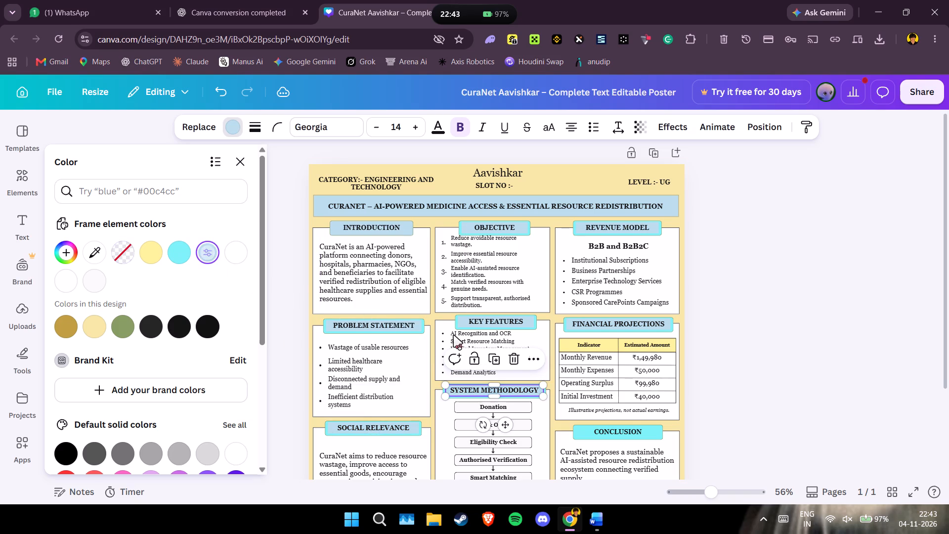
{"action": "left_click", "coordinate": [609, 430]}
{"action": "left_click", "coordinate": [202, 251]}
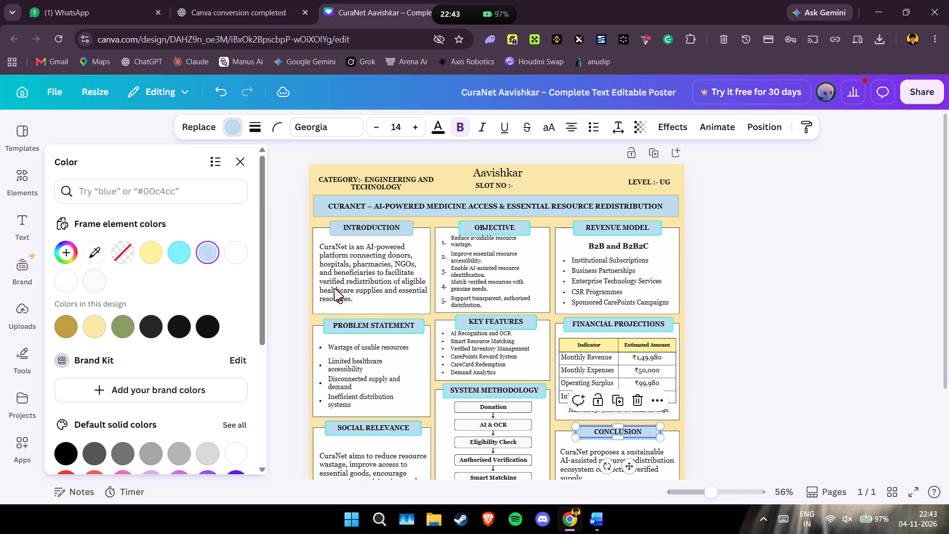
{"action": "scroll", "coordinate": [641, 336], "scroll_direction": "down", "scroll_amount": 1}
{"action": "scroll", "coordinate": [468, 337], "scroll_direction": "up", "scroll_amount": 1}
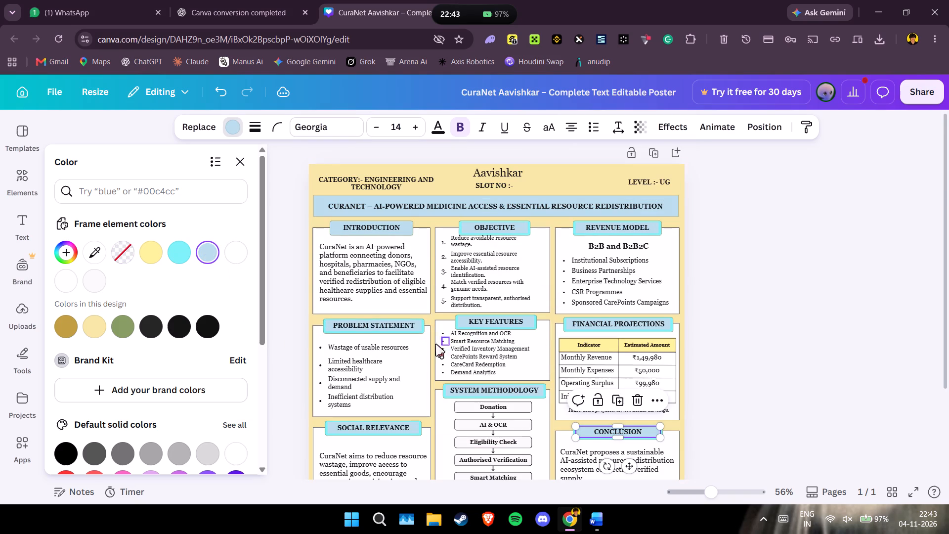
Recolour the background frames behind the PROBLEM STATEMENT, KEY FEATURES and FINANCIAL PROJECTIONS headings to powder blue #B9DCEB.
{"action": "left_click", "coordinate": [324, 326]}
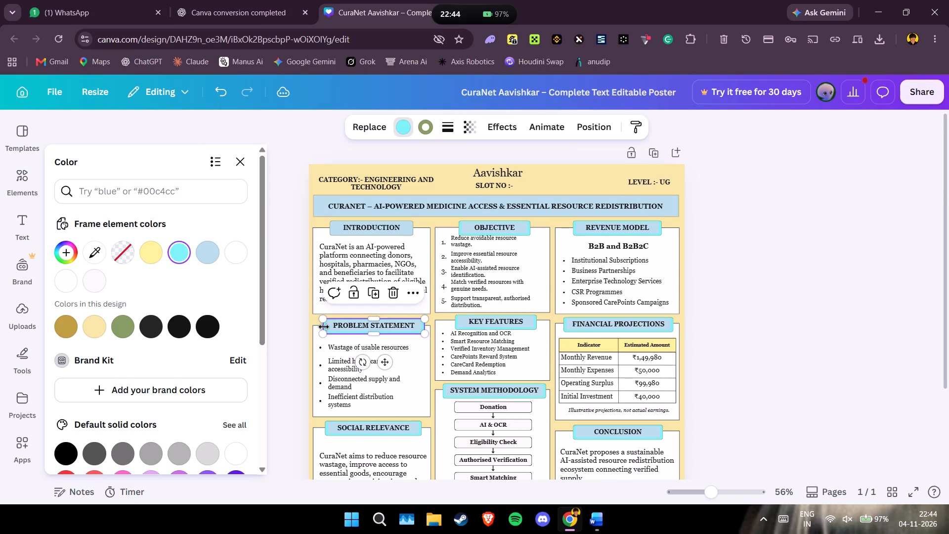
{"action": "left_click", "coordinate": [204, 223]}
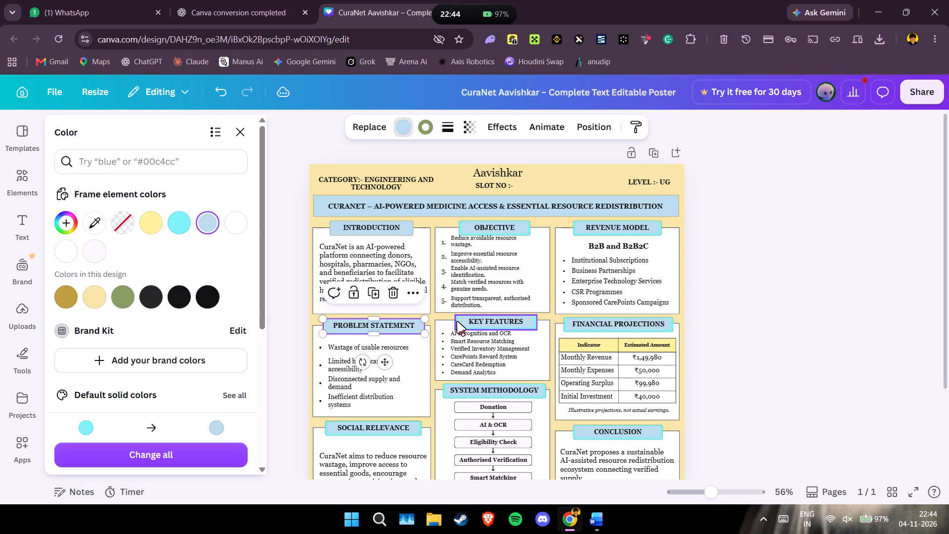
{"action": "left_click", "coordinate": [457, 324]}
{"action": "left_click", "coordinate": [211, 223]}
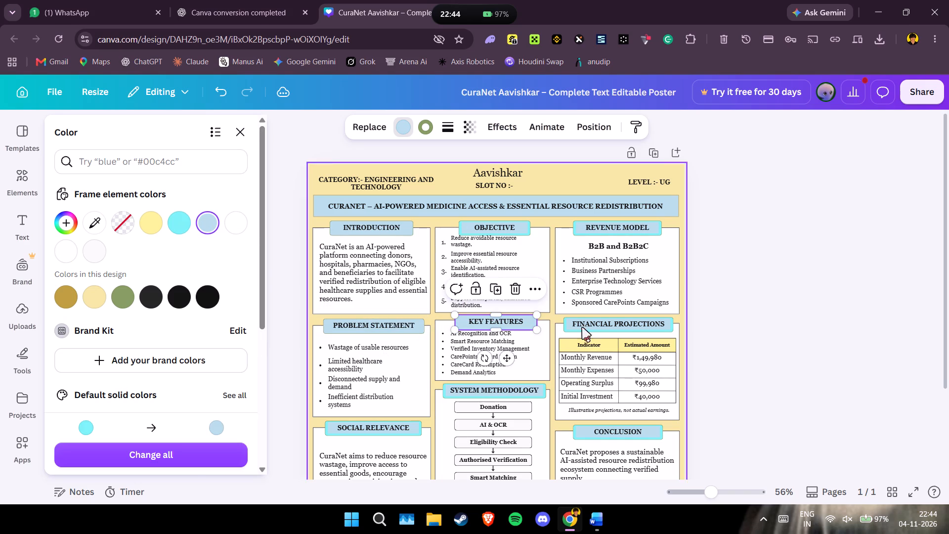
{"action": "left_click", "coordinate": [566, 327]}
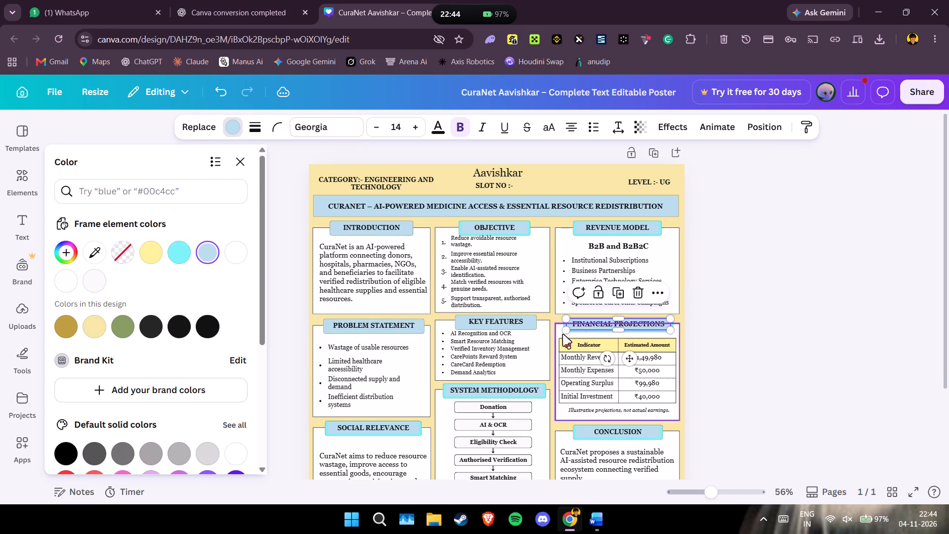
{"action": "left_click", "coordinate": [783, 323]}
{"action": "left_click", "coordinate": [835, 296]}
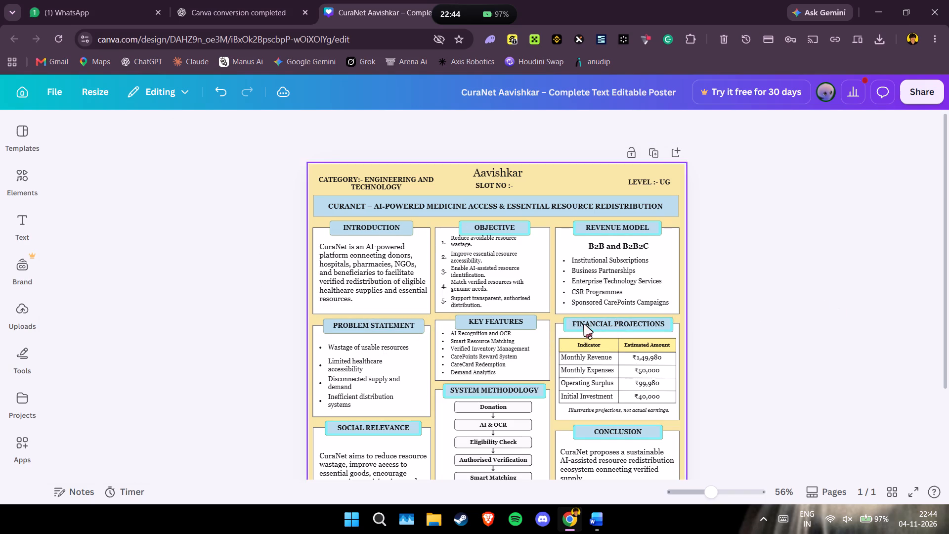
{"action": "left_click", "coordinate": [564, 328]}
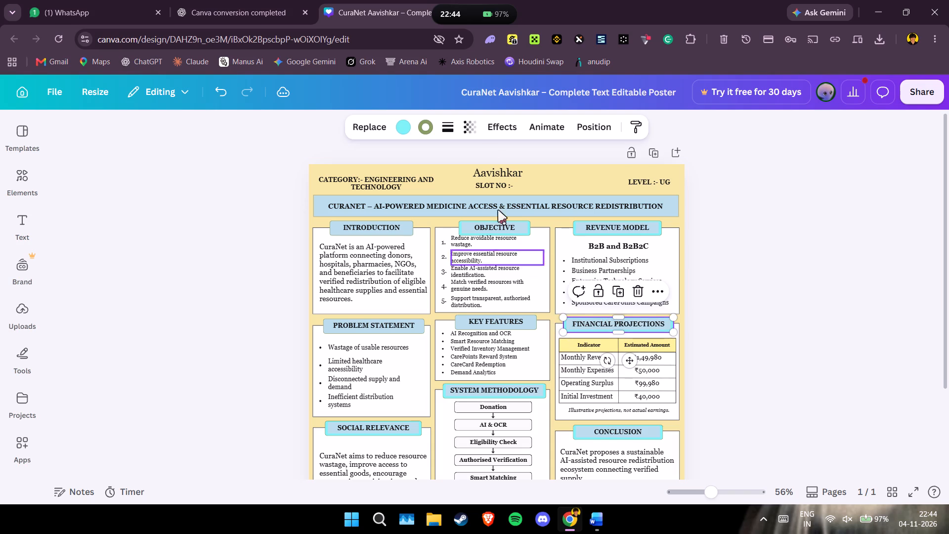
{"action": "left_click", "coordinate": [404, 129]}
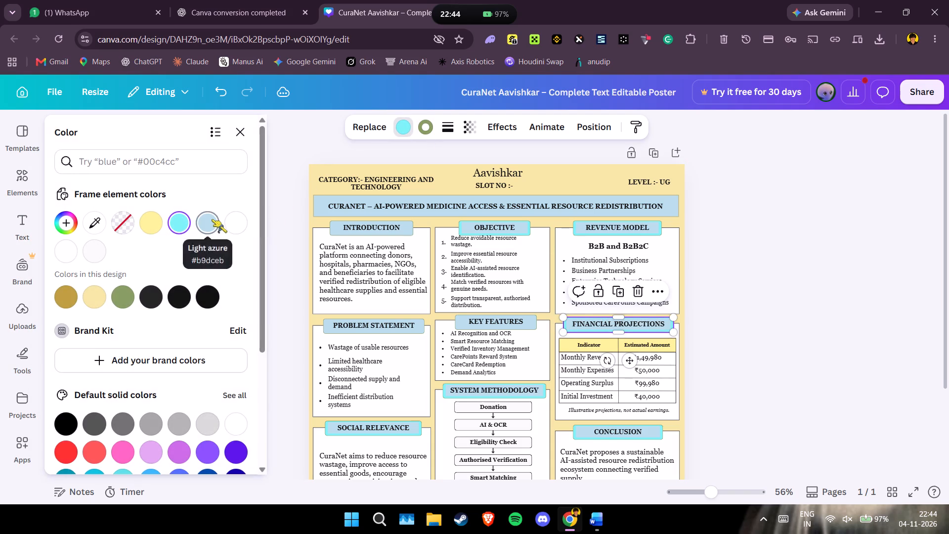
{"action": "left_click", "coordinate": [214, 220]}
Recolour the background frames behind the OBJECTIVE and REVENUE MODEL headings to powder blue #B9DCEB.
{"action": "left_click", "coordinate": [459, 231]}
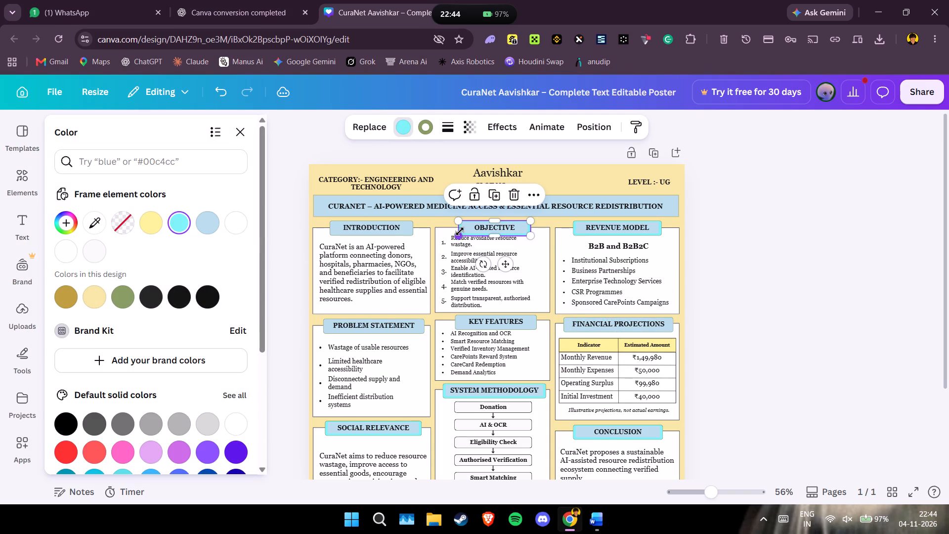
{"action": "left_click", "coordinate": [212, 220]}
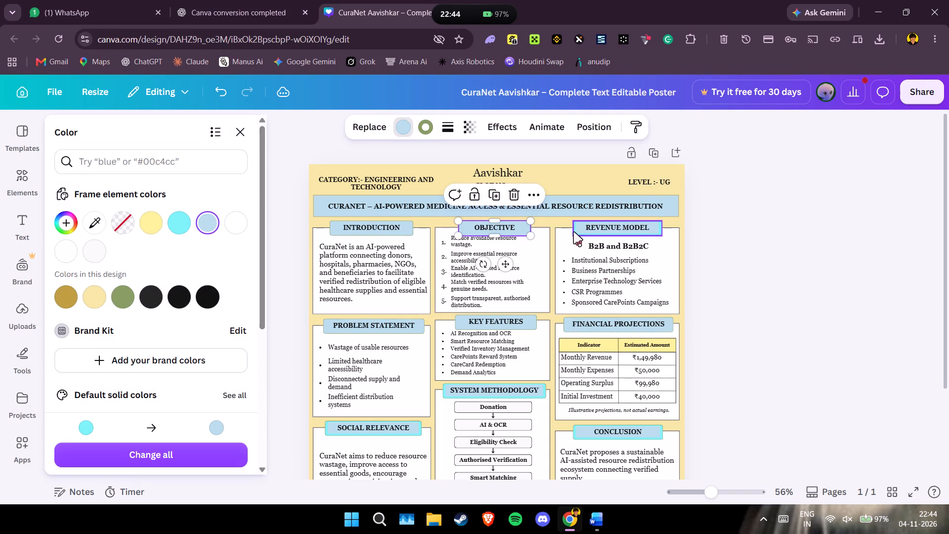
{"action": "left_click", "coordinate": [574, 232]}
{"action": "left_click", "coordinate": [211, 225]}
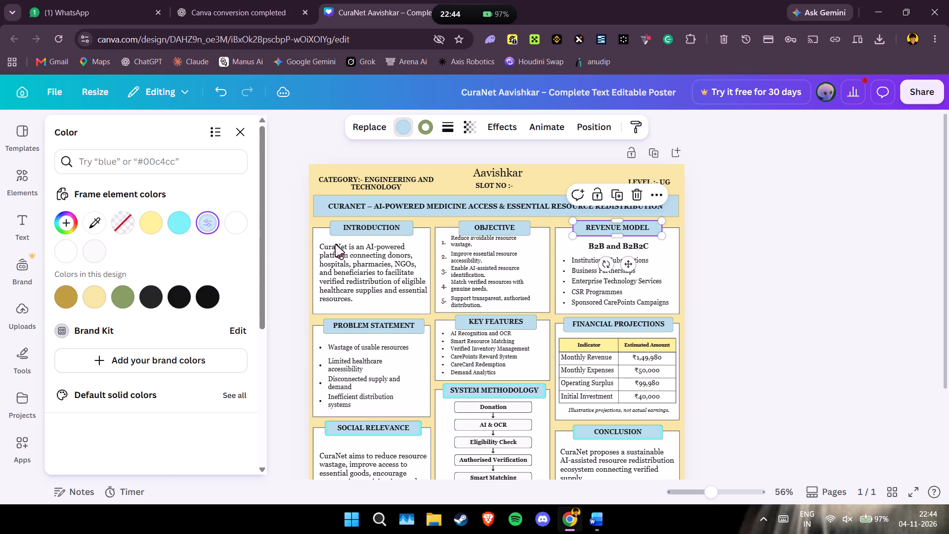
Recolour the background frames behind the SOCIAL RELEVANCE, SYSTEM METHODOLOGY and CONCLUSION headings to powder blue #B9DCEB.
{"action": "left_click", "coordinate": [326, 429]}
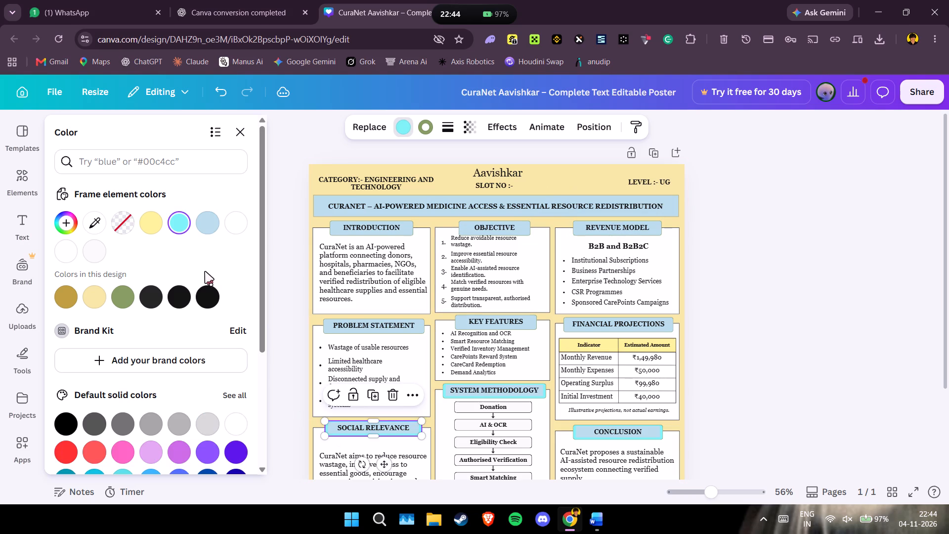
{"action": "left_click", "coordinate": [208, 226]}
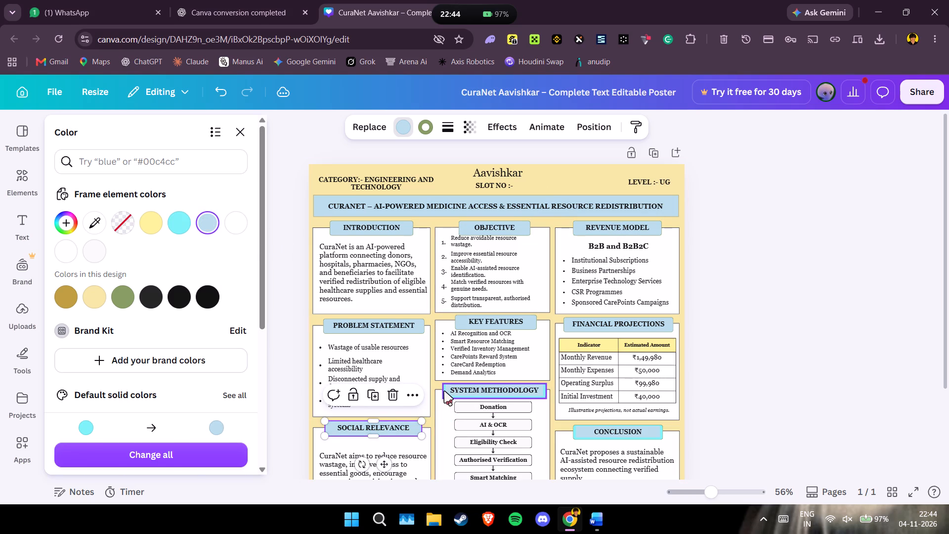
{"action": "left_click", "coordinate": [444, 391]}
{"action": "left_click", "coordinate": [212, 222]}
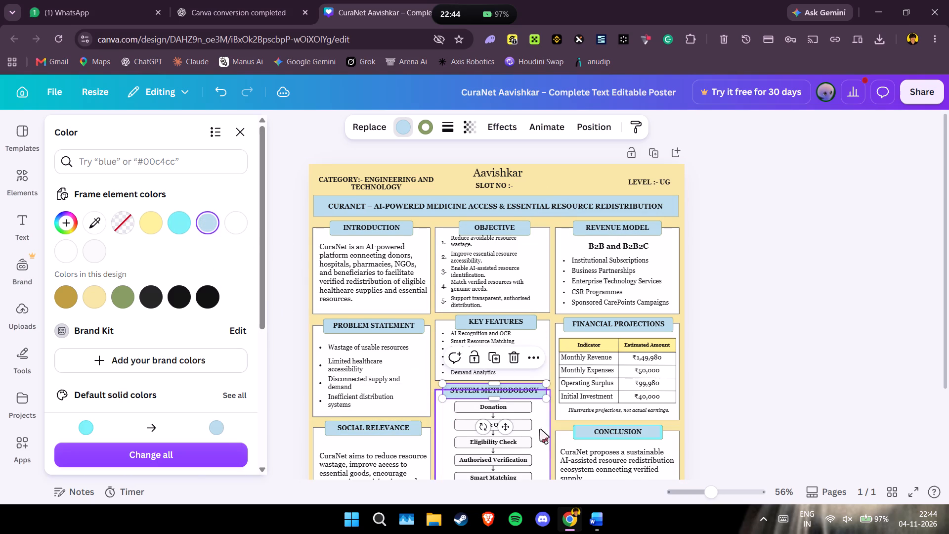
{"action": "left_click", "coordinate": [576, 429]}
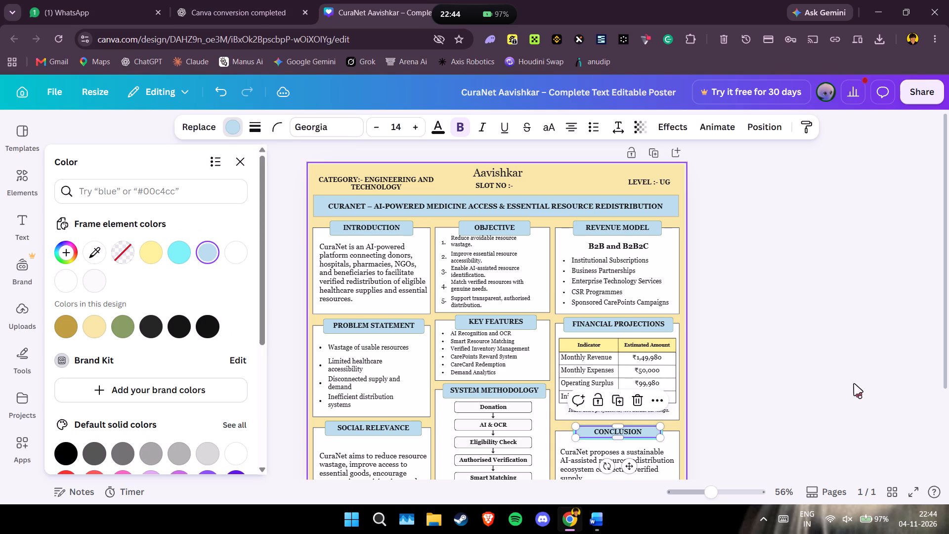
{"action": "left_click", "coordinate": [854, 384]}
{"action": "left_click", "coordinate": [771, 386]}
{"action": "left_click", "coordinate": [576, 432]}
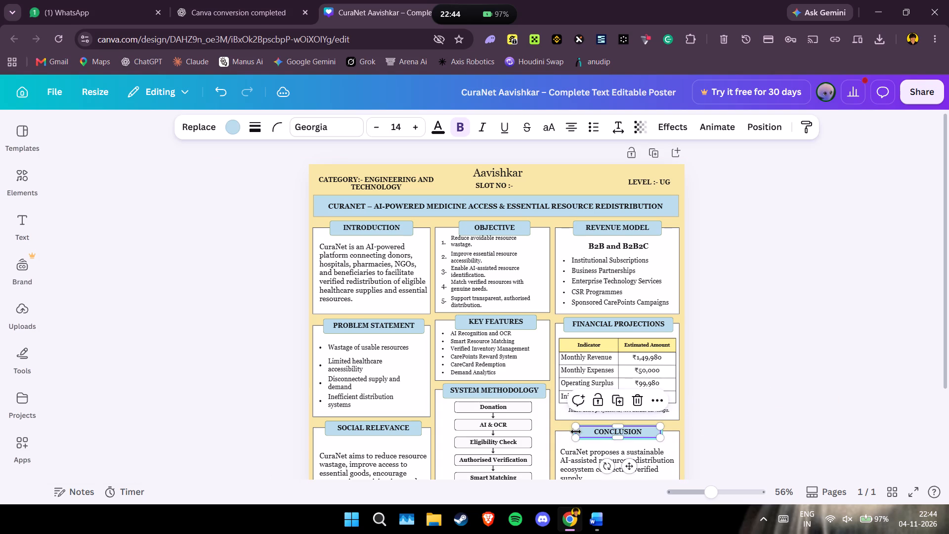
{"action": "left_click", "coordinate": [799, 406]}
{"action": "left_click", "coordinate": [574, 436]}
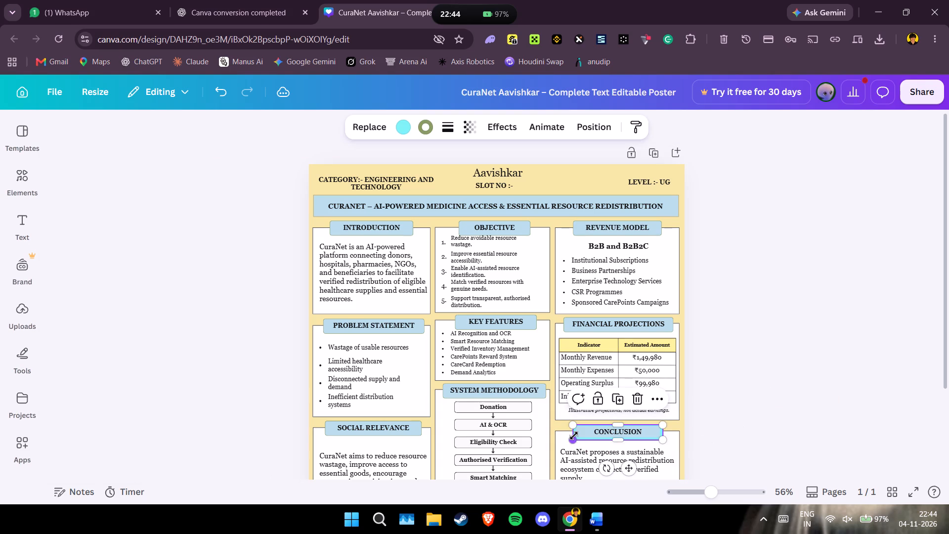
{"action": "left_click", "coordinate": [402, 129]}
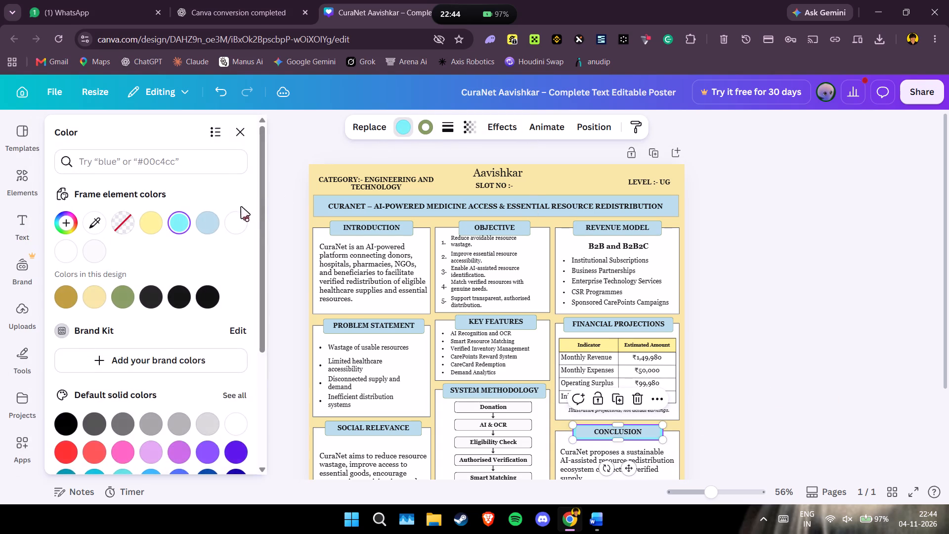
{"action": "left_click", "coordinate": [211, 230]}
{"action": "left_click", "coordinate": [876, 311]}
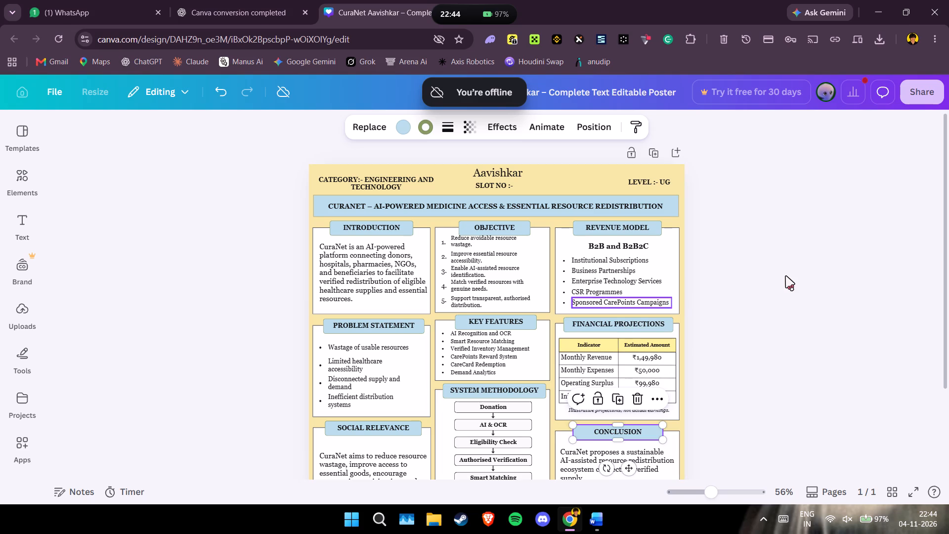
{"action": "left_click", "coordinate": [786, 276]}
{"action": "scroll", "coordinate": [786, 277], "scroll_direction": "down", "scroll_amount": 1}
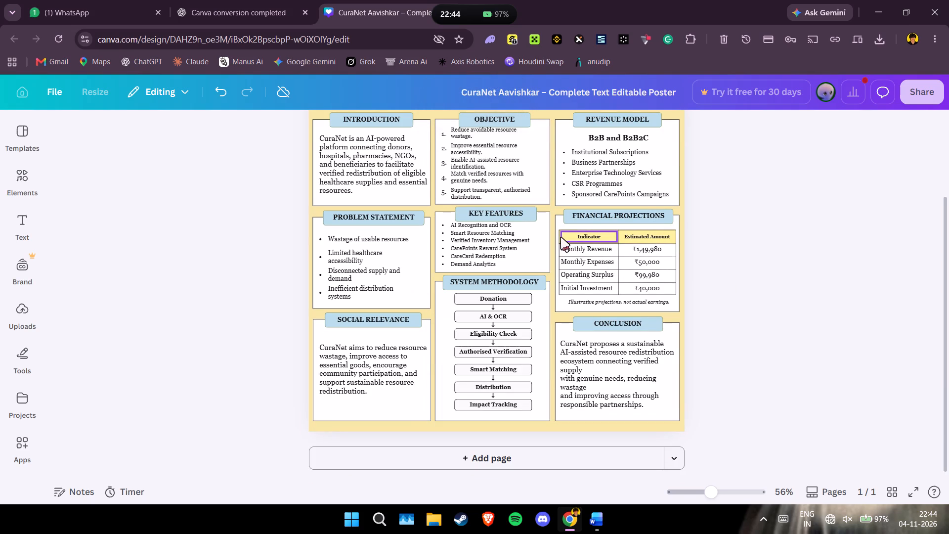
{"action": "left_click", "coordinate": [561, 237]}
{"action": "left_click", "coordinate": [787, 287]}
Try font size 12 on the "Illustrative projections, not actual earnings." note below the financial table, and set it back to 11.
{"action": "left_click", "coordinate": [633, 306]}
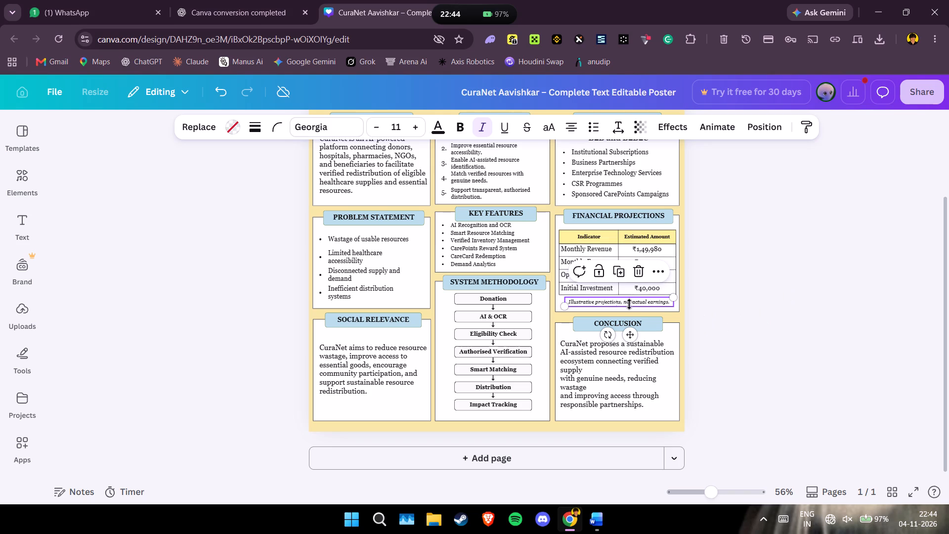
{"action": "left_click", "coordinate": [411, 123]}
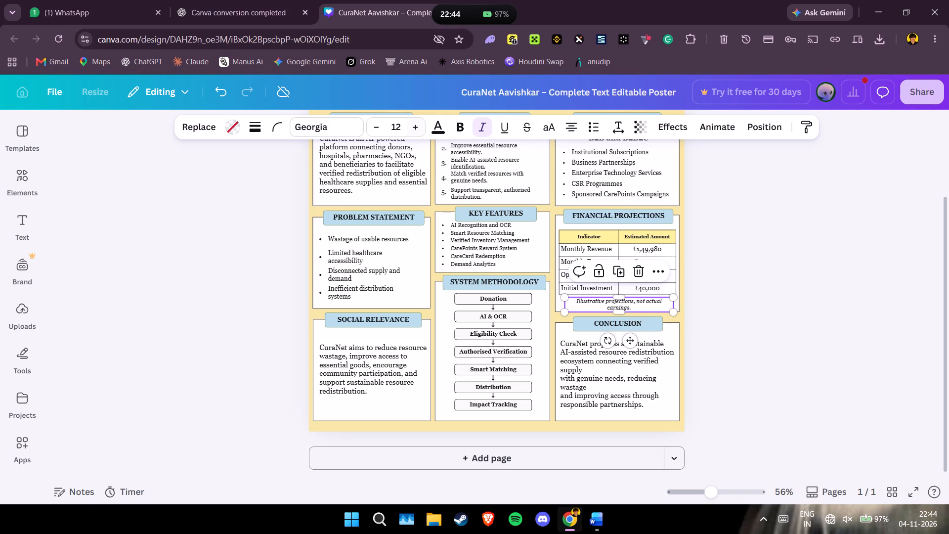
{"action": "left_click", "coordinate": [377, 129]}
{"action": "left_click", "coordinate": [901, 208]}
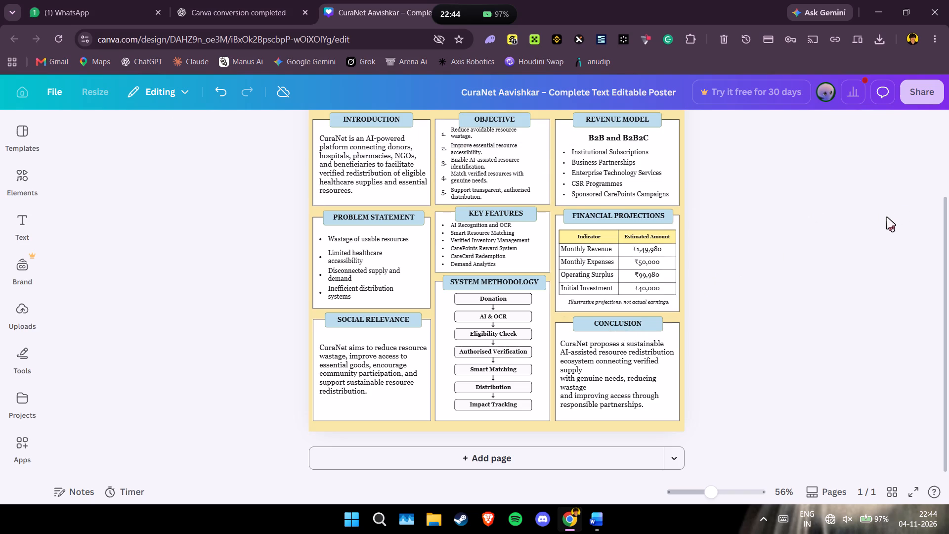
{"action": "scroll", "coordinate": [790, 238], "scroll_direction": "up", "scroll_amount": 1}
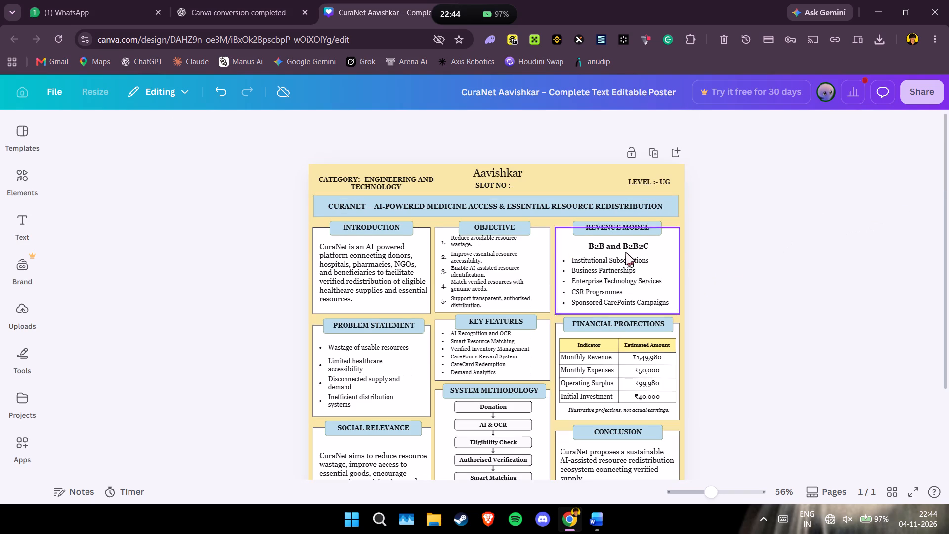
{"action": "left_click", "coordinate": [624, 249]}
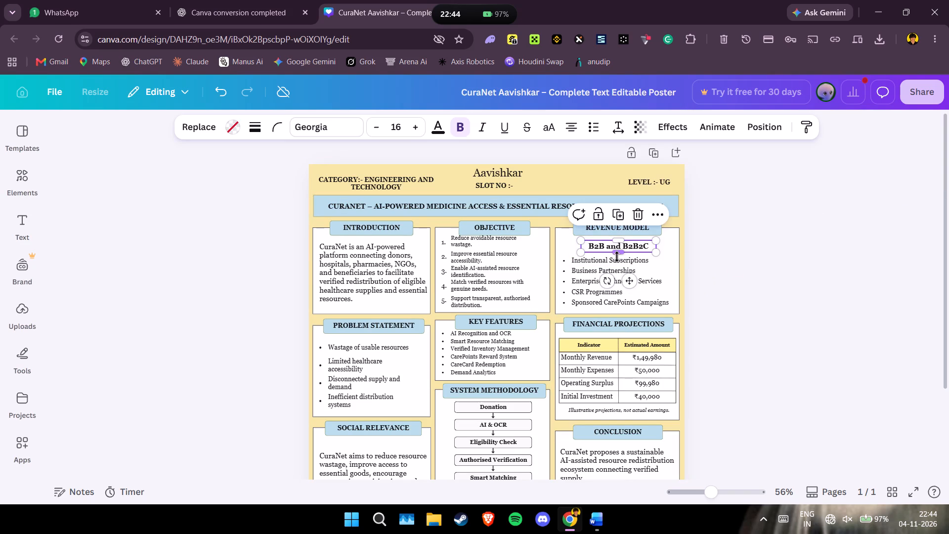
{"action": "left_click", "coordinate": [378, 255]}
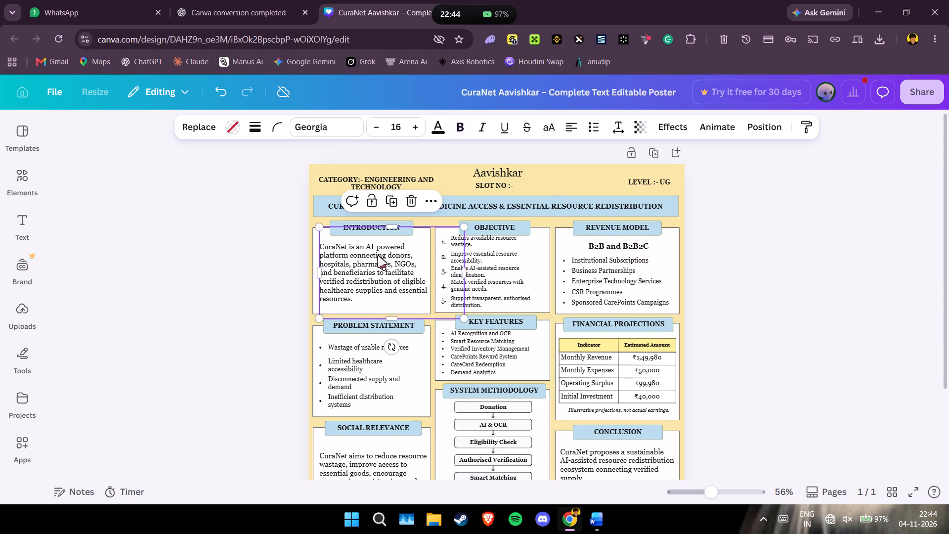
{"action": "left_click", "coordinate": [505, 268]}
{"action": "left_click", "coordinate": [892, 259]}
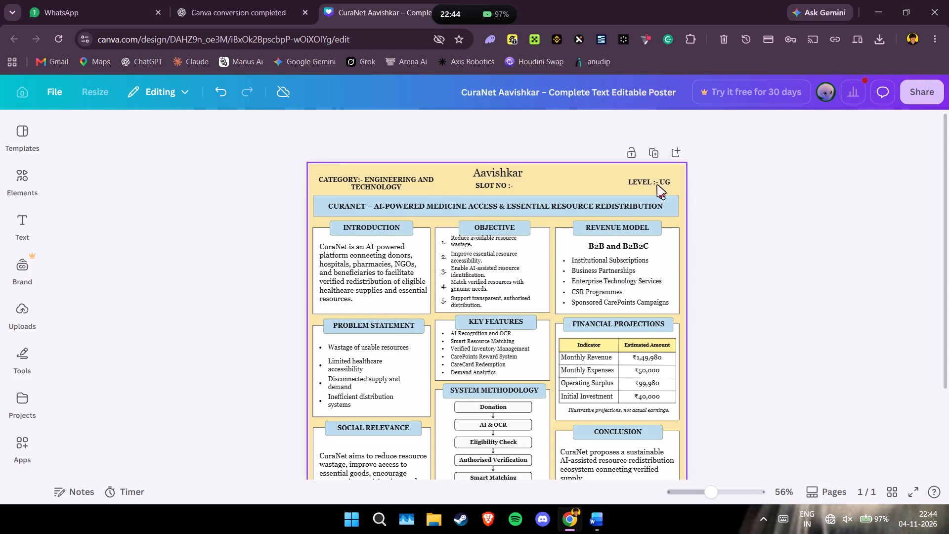
Increase the font size of the "LEVEL :- UG" text in the poster header to 16.
{"action": "left_click", "coordinate": [642, 183]}
{"action": "left_click", "coordinate": [417, 128]}
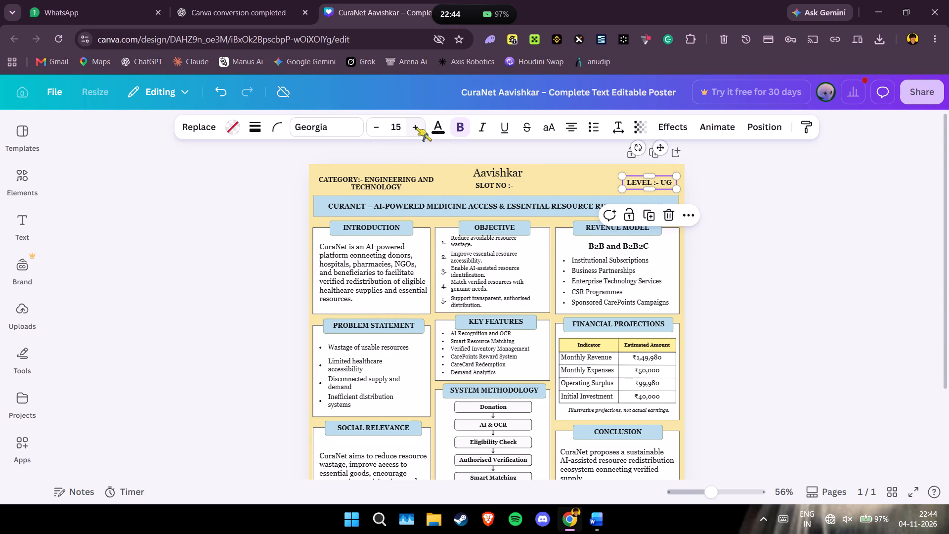
{"action": "left_click", "coordinate": [417, 128]}
{"action": "left_click", "coordinate": [839, 196]}
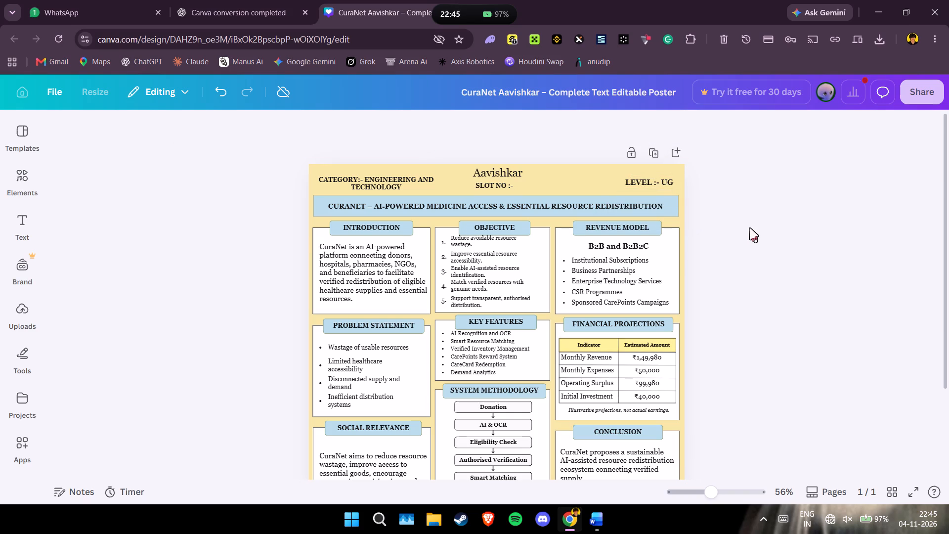
Reposition the "SLOT NO :-" text so that it sits centred beneath the Aavishkar title.
{"action": "left_click", "coordinate": [493, 185]}
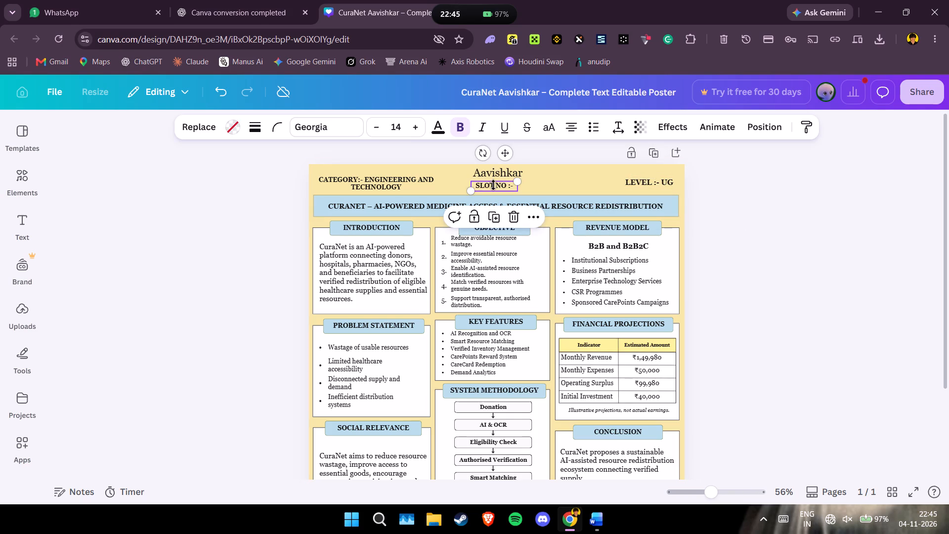
{"action": "left_click_drag", "start_coordinate": [506, 191], "coordinate": [501, 189]}
{"action": "left_click", "coordinate": [917, 190]}
{"action": "left_click", "coordinate": [508, 184]}
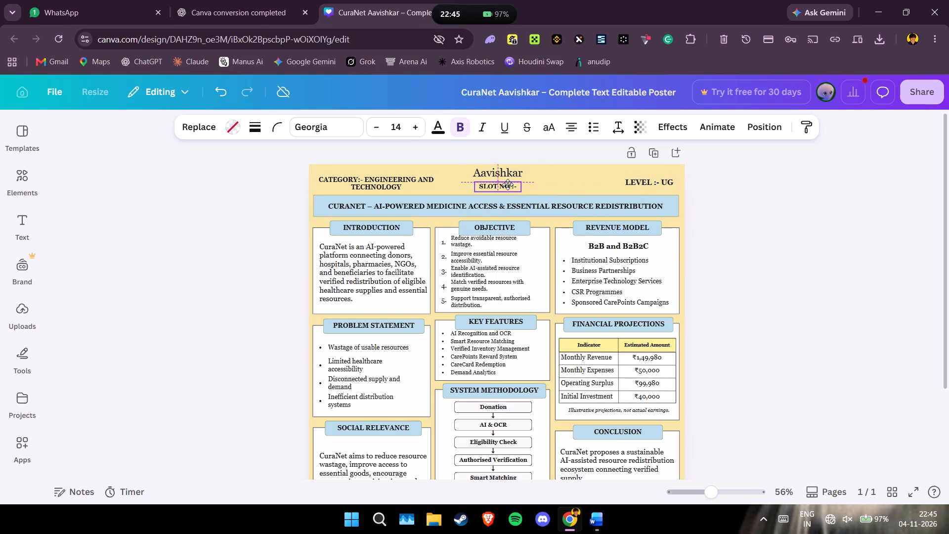
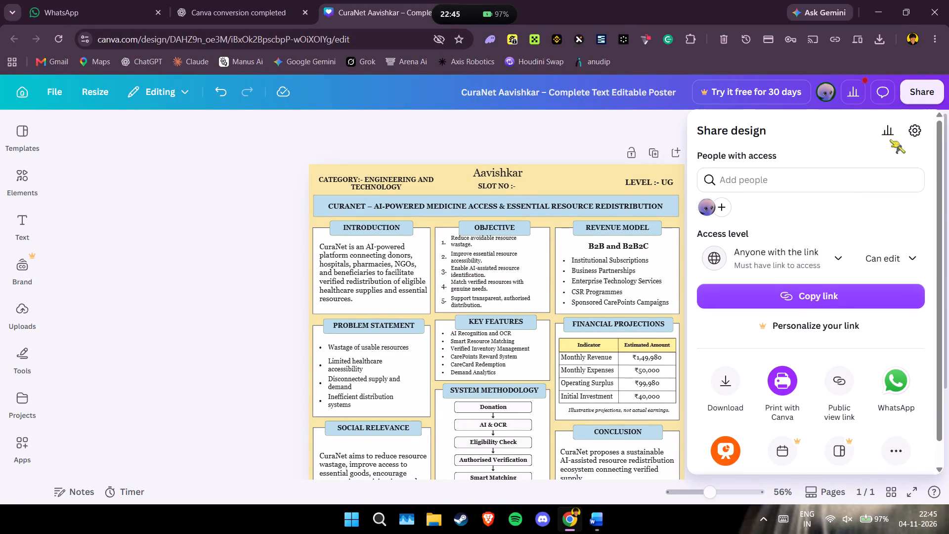
Set up a download of the poster with PDF as the file type.
{"action": "left_click", "coordinate": [725, 384]}
{"action": "left_click", "coordinate": [798, 174]}
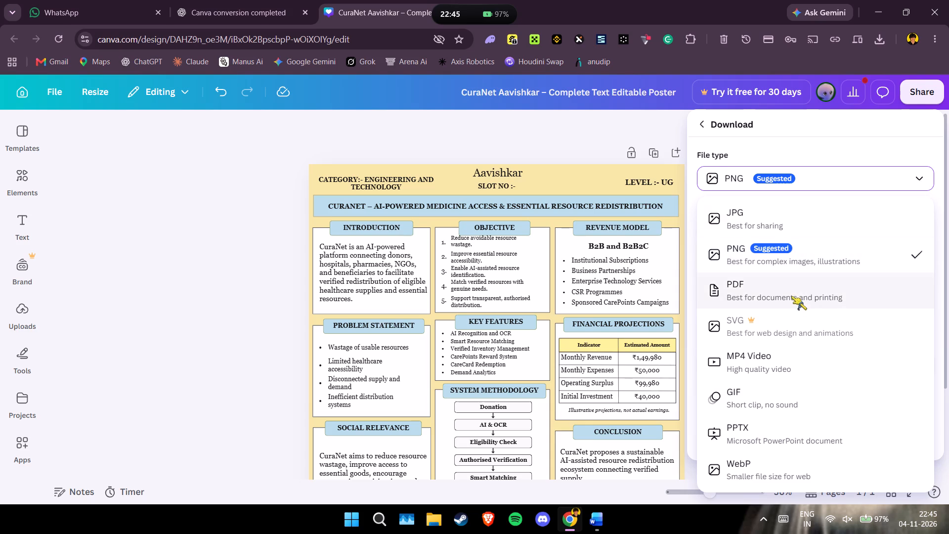
{"action": "left_click", "coordinate": [792, 296]}
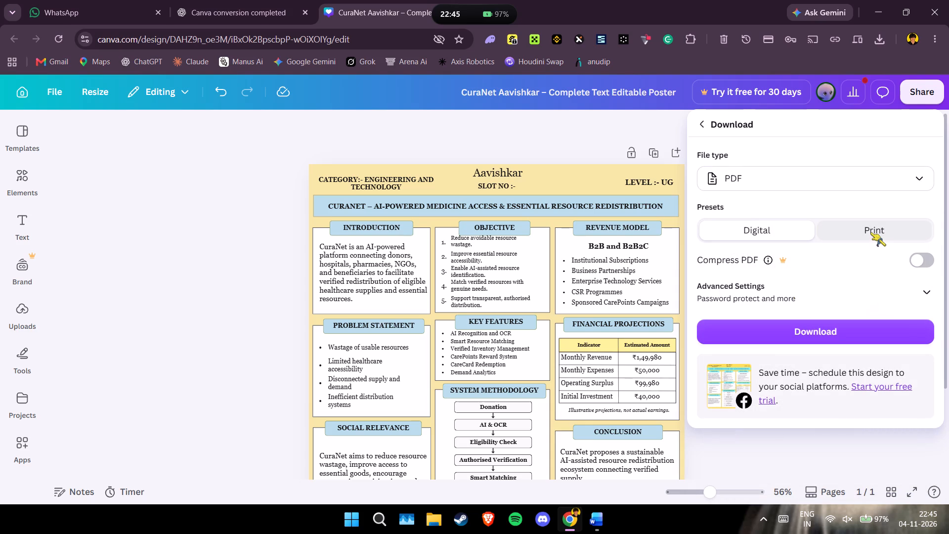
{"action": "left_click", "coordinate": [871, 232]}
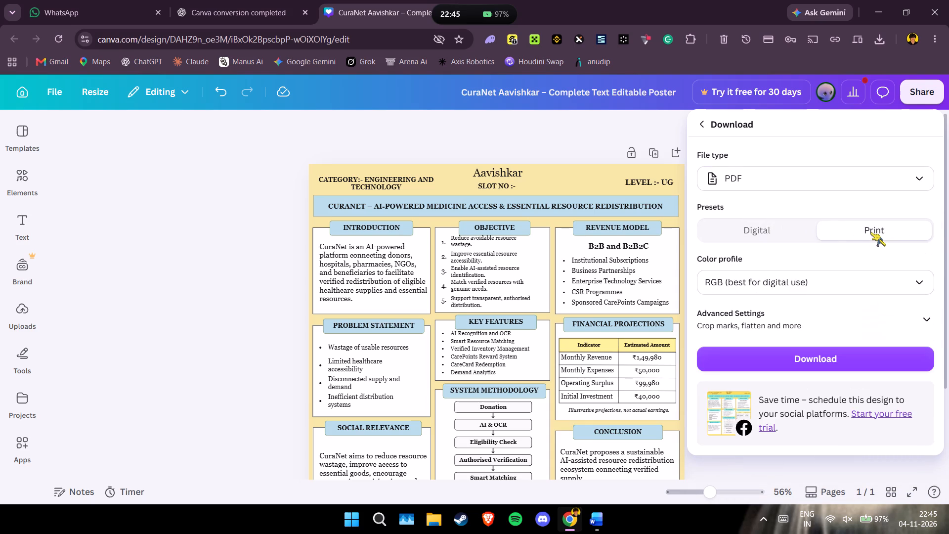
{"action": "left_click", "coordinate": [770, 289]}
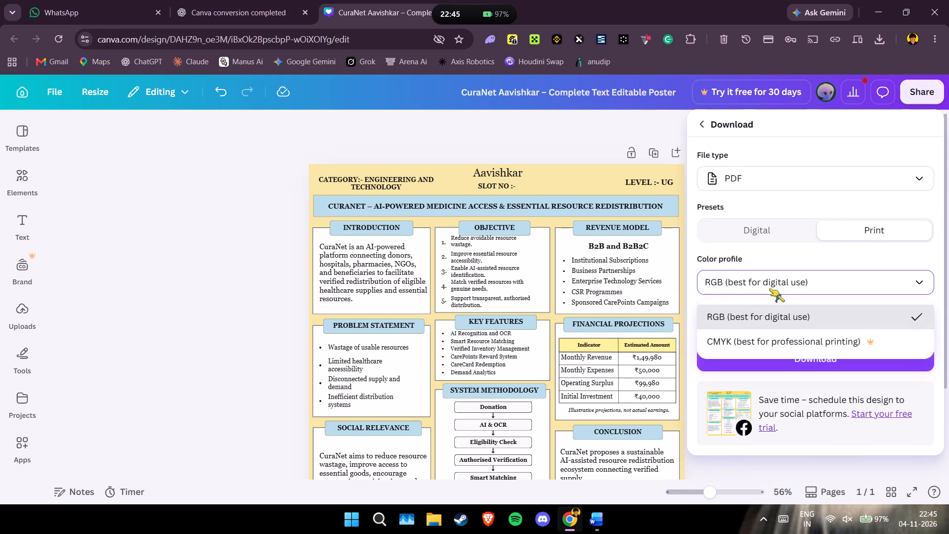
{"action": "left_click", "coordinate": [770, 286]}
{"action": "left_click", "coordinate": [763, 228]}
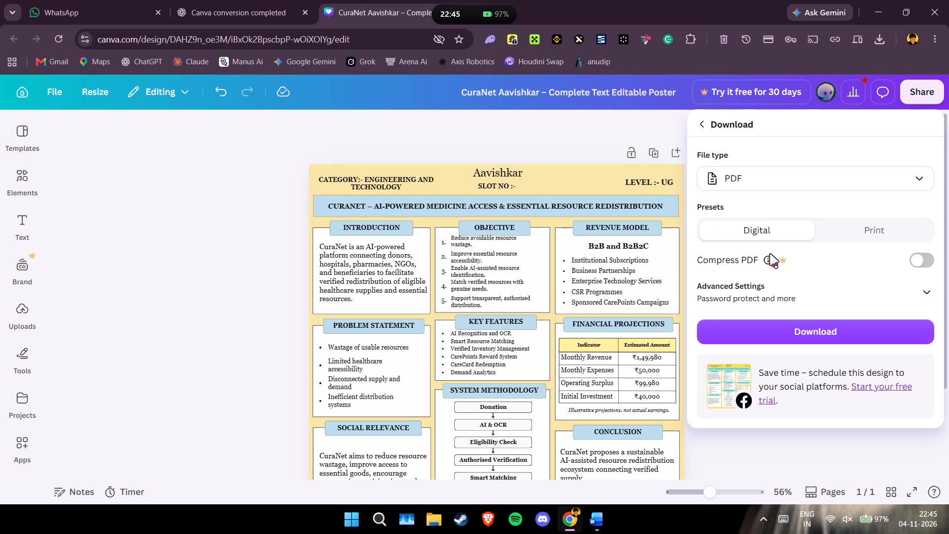
Download the CuraNet Aavishkar poster as a PDF with the Digital preset, leaving compression off.
{"action": "left_click", "coordinate": [815, 330]}
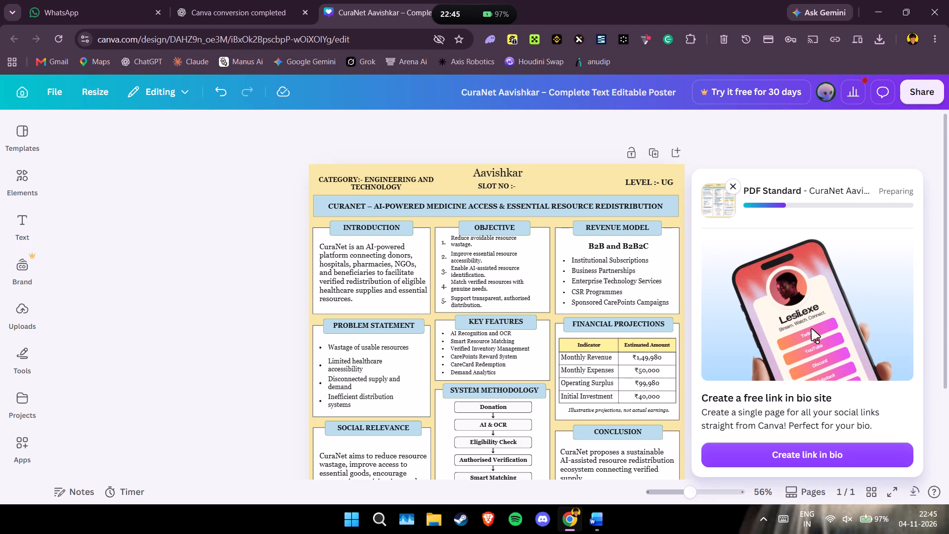
Open the downloaded CuraNet Aavishkar poster PDF and check the layout of its sections and headings.
{"action": "left_click", "coordinate": [797, 79]}
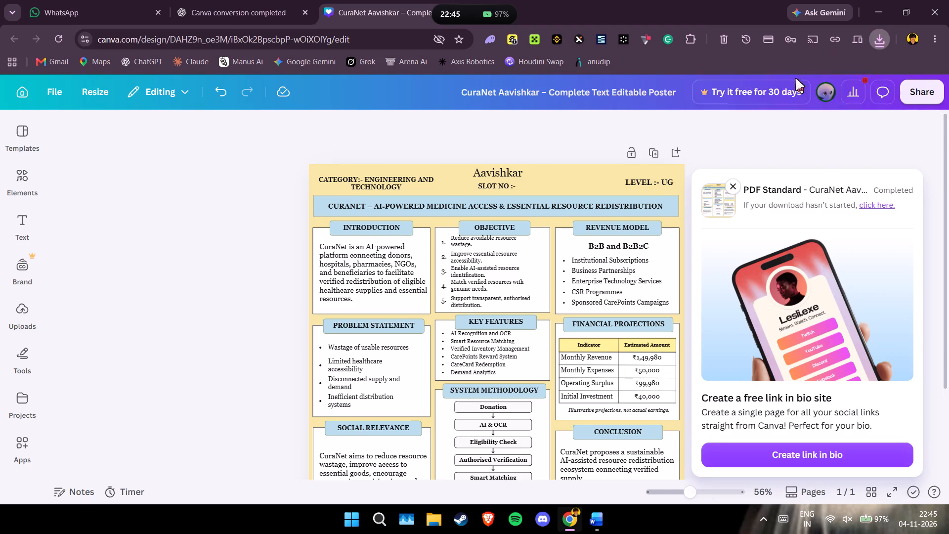
{"action": "scroll", "coordinate": [654, 287], "scroll_direction": "down", "scroll_amount": 5}
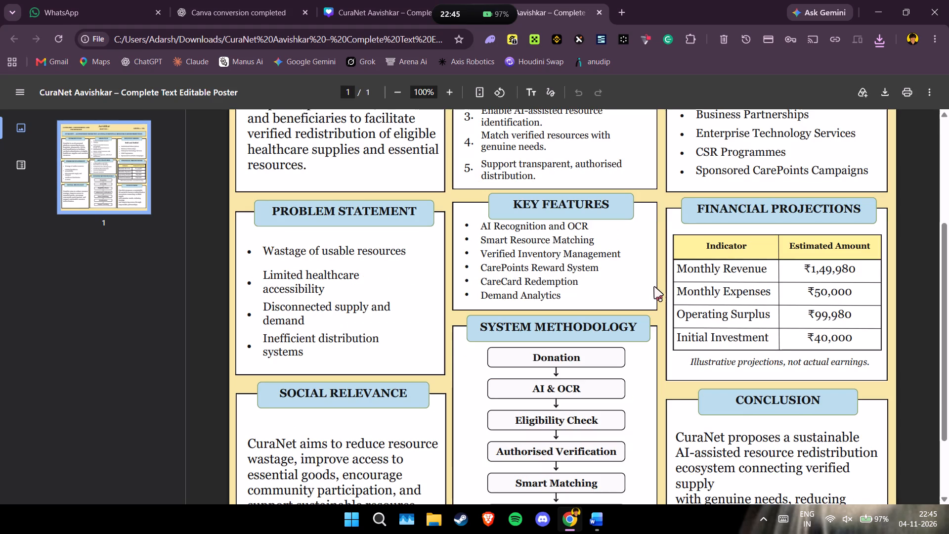
{"action": "scroll", "coordinate": [655, 282], "scroll_direction": "up", "scroll_amount": 3}
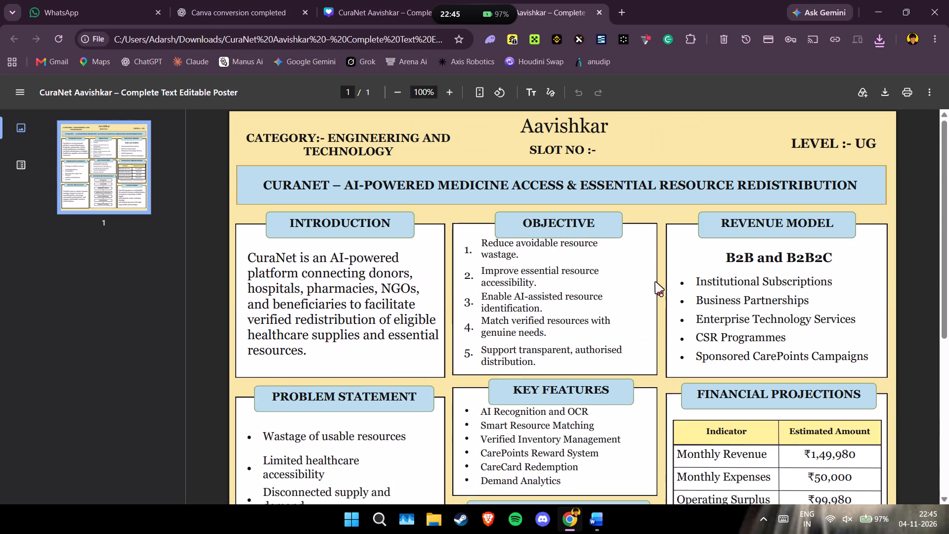
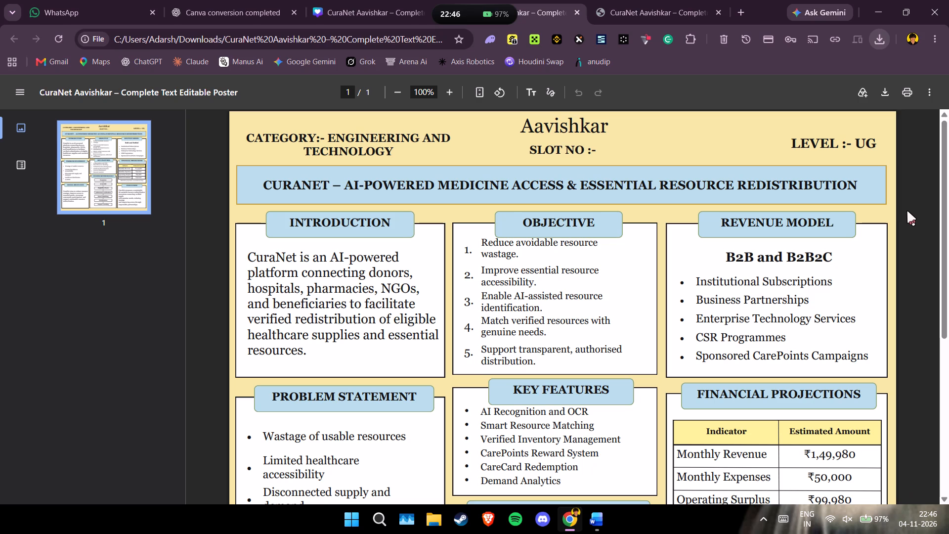
Return to the Canva poster and nudge the first Objective item slightly down and left, aligning it with the other list items.
{"action": "left_click", "coordinate": [346, 0]}
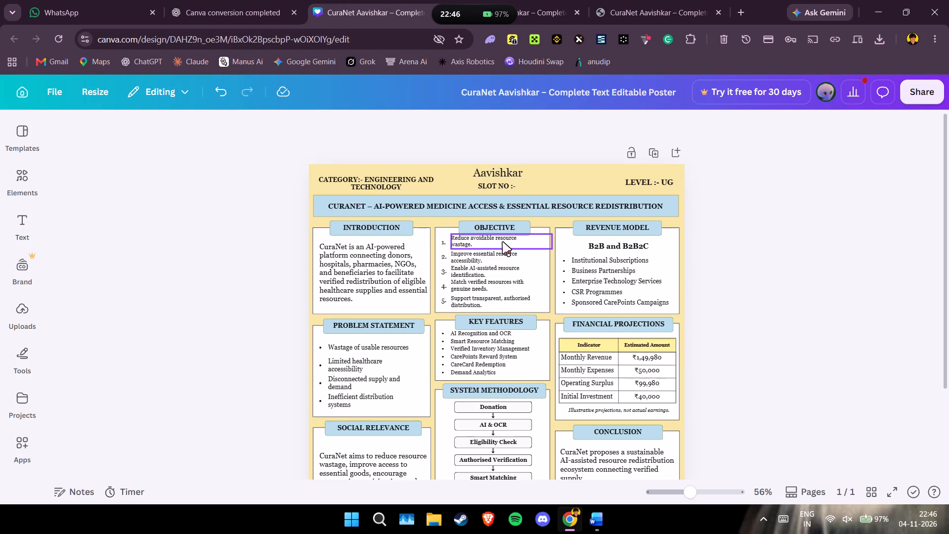
{"action": "left_click", "coordinate": [503, 241]}
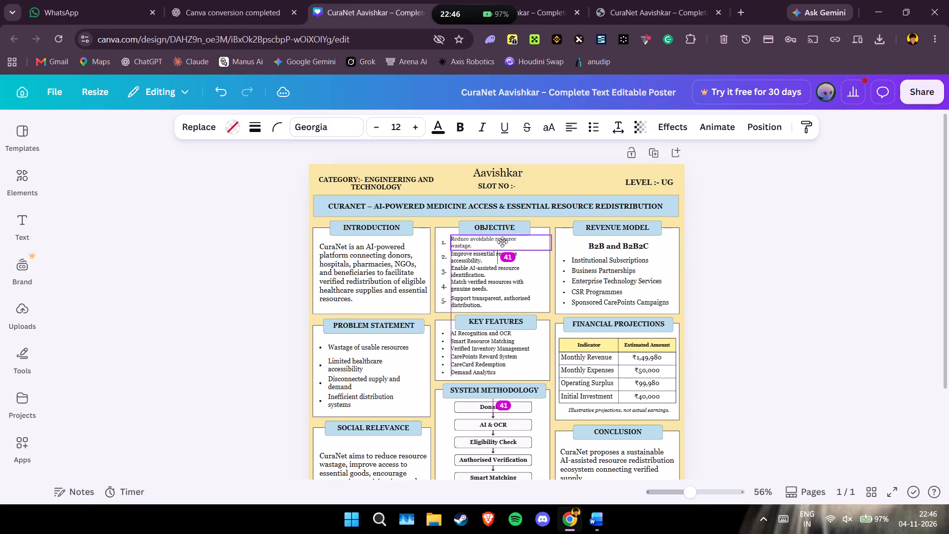
{"action": "left_click", "coordinate": [865, 245]}
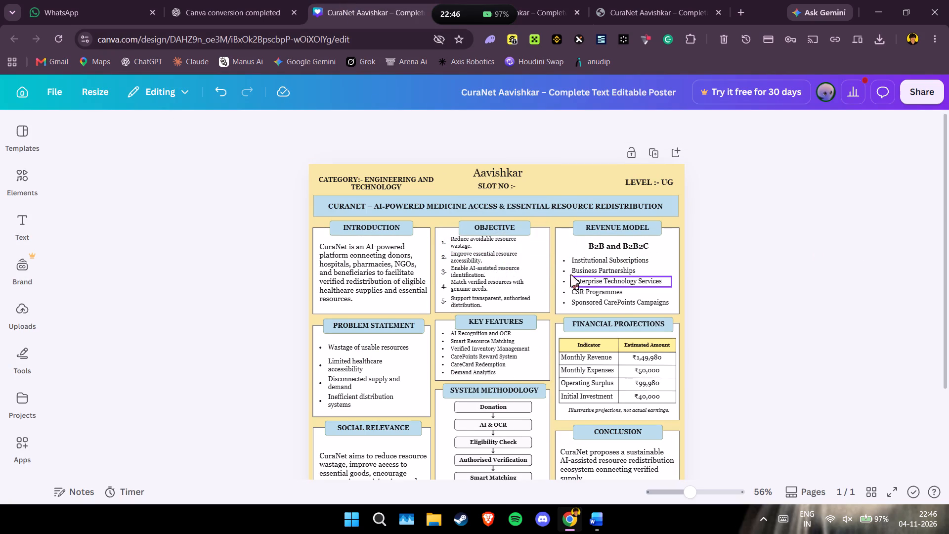
{"action": "left_click", "coordinate": [500, 241]}
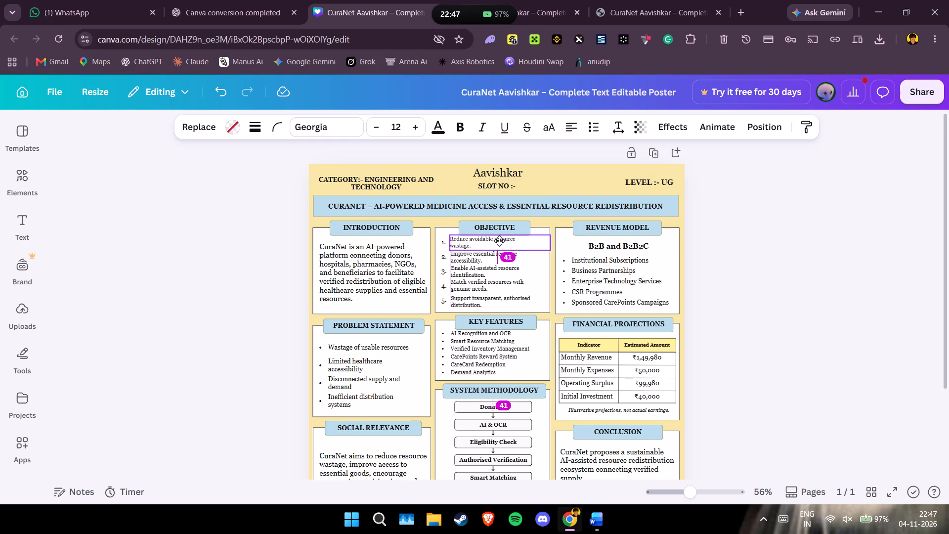
{"action": "left_click", "coordinate": [816, 243]}
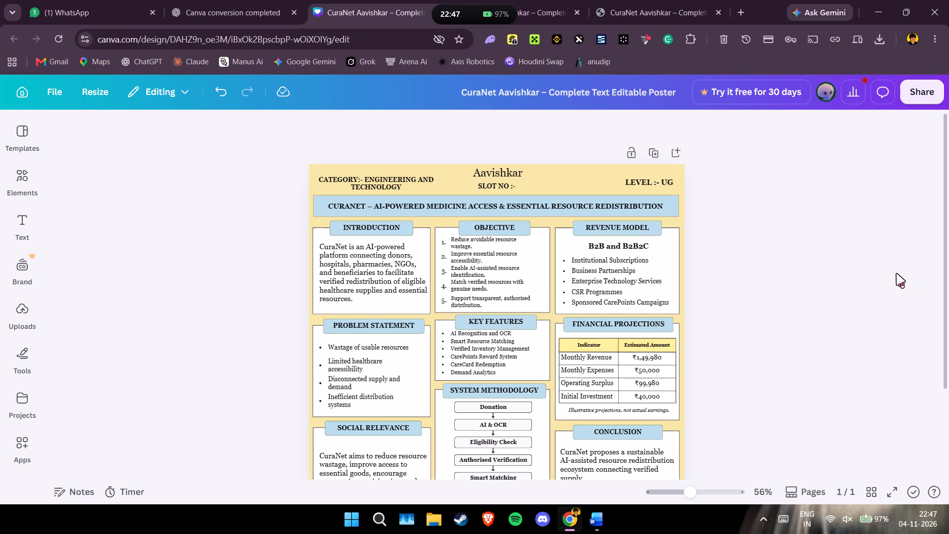
Move the Social Relevance paragraph slightly upward inside its box, keeping it centred beneath the heading.
{"action": "scroll", "coordinate": [857, 268], "scroll_direction": "down", "scroll_amount": 1}
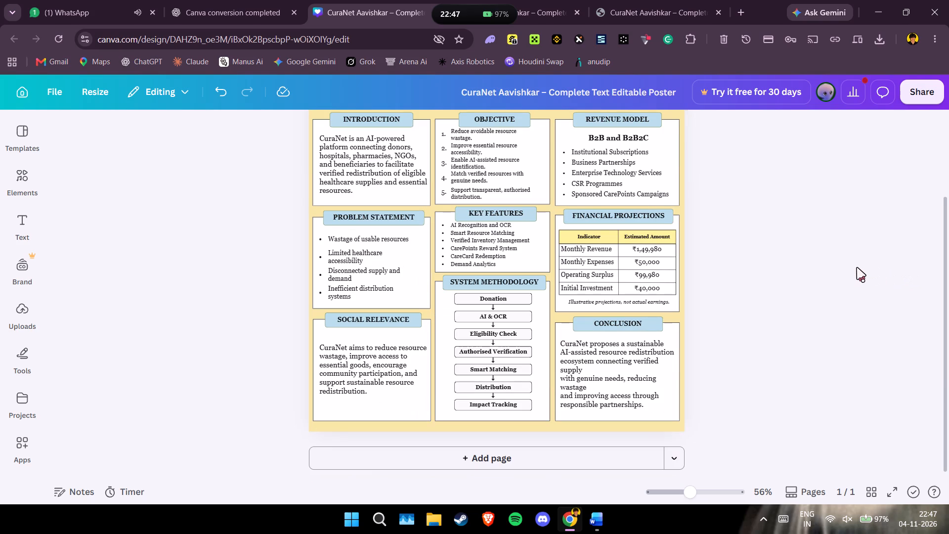
{"action": "left_click", "coordinate": [338, 355]}
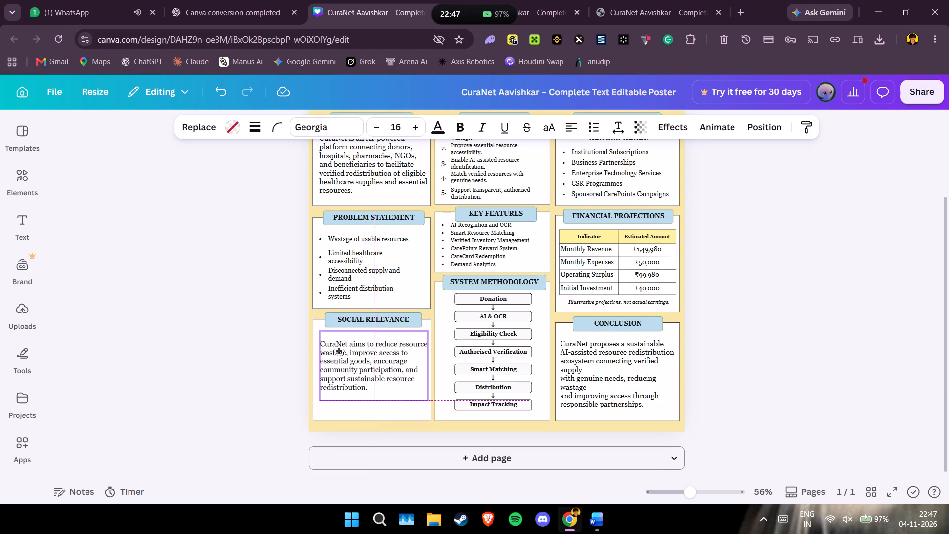